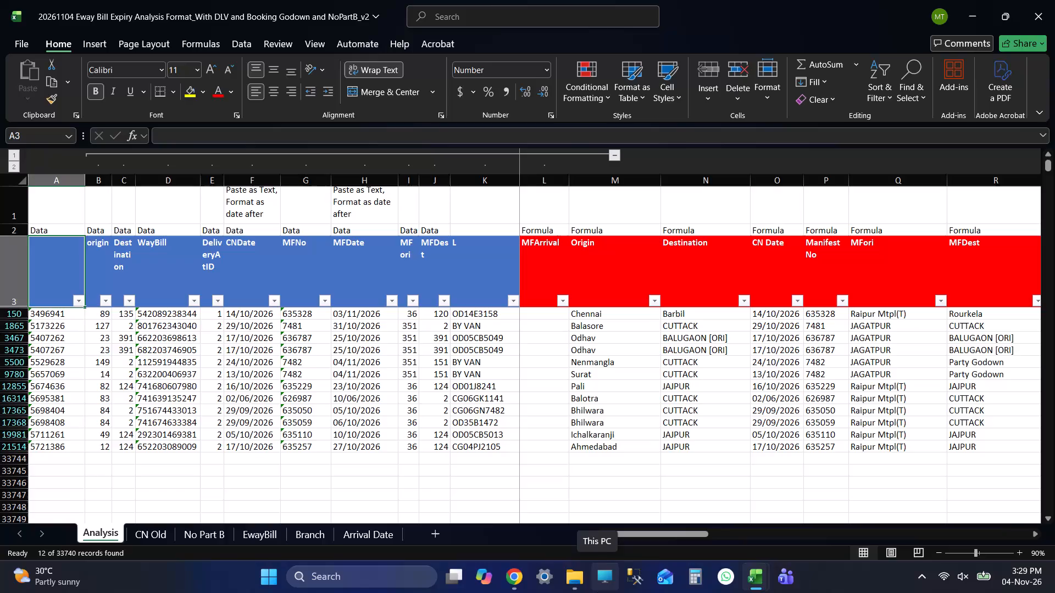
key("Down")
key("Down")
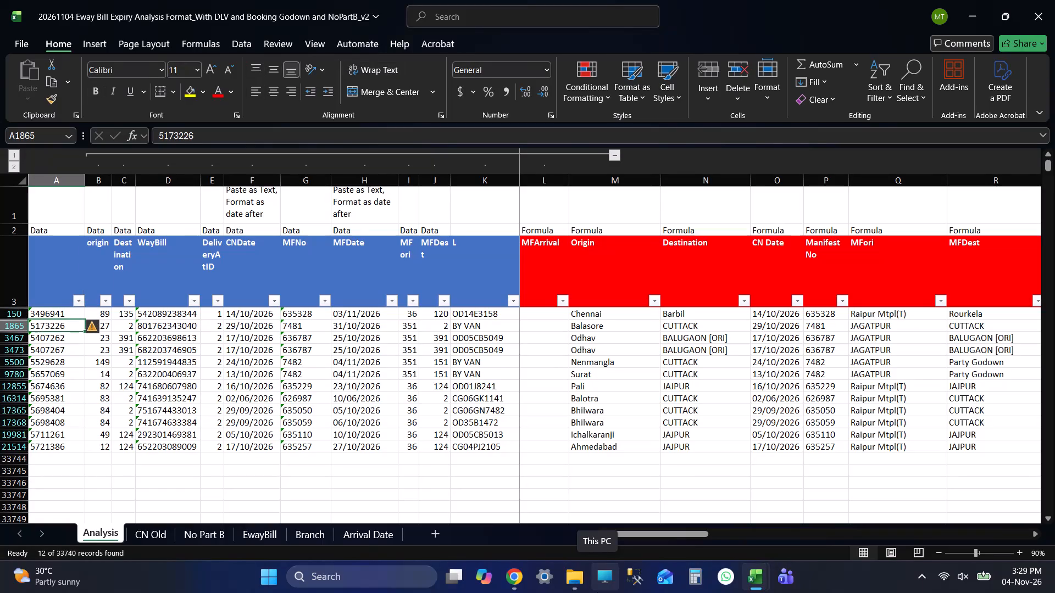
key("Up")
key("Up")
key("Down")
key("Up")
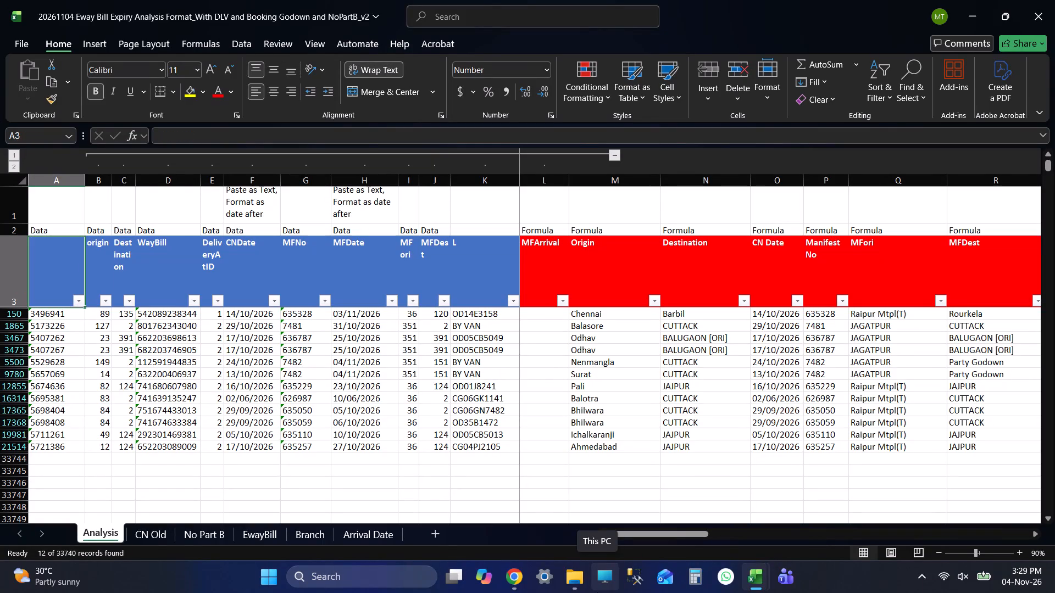
Examine the filtered Analysis rows across all columns and view the Need to Extend filter options without changing them.
key("Right")
key("Right")
key("Right")
key("Right")
key("Right")
key("Right")
key("Right")
key("Right")
key("Right")
key("Right")
key("Right")
key("Right")
key("Right")
key("Right")
key("Right")
key("Right")
key("Right")
key("Right")
key("Right")
key("Right")
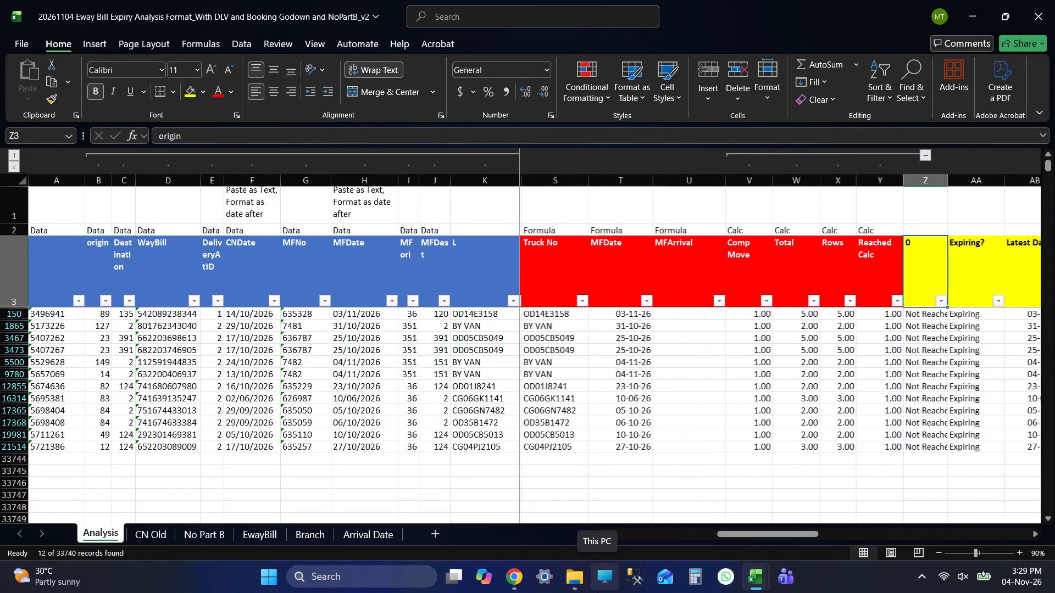
key("Right")
key("Right")
key("Right")
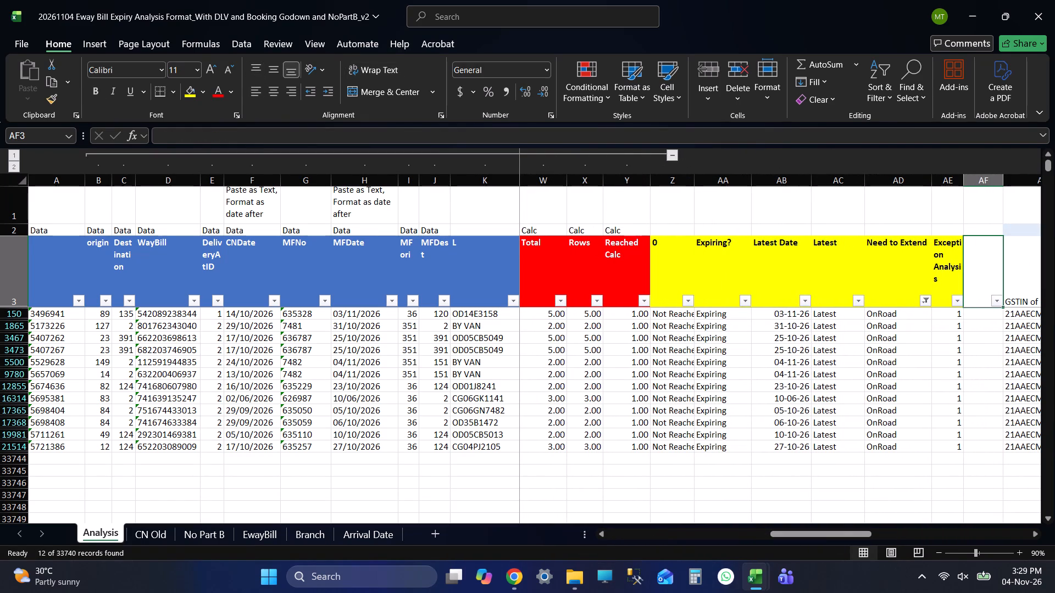
left_click(875, 272)
left_click(927, 305)
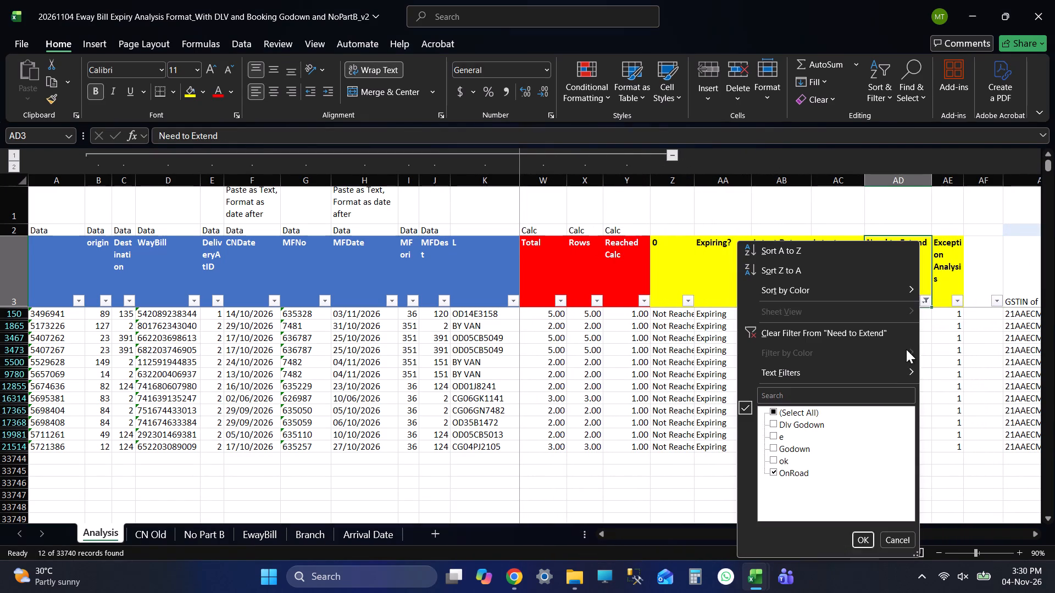
left_click(888, 536)
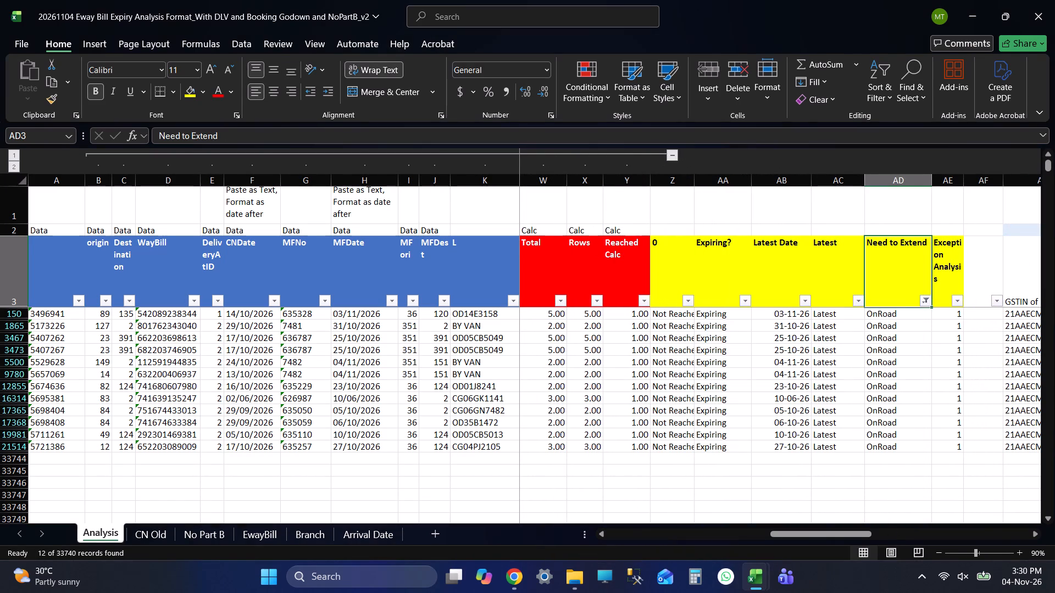
Return to the first column of the Analysis sheet and look over the filtered consignment numbers.
key("shift+Tab")
key("shift+Tab")
key("shift+Tab")
key("shift+Tab")
key("shift+Tab")
key("shift+Tab")
key("shift+Tab")
key("shift+Tab")
key("shift+Tab")
key("shift+Tab")
key("shift+Tab")
key("shift+Tab")
key("shift+Tab")
key("shift+Tab")
key("shift+Tab")
key("shift+Tab")
key("shift+Tab")
key("shift+Tab")
key("shift+Tab")
key("shift+Tab")
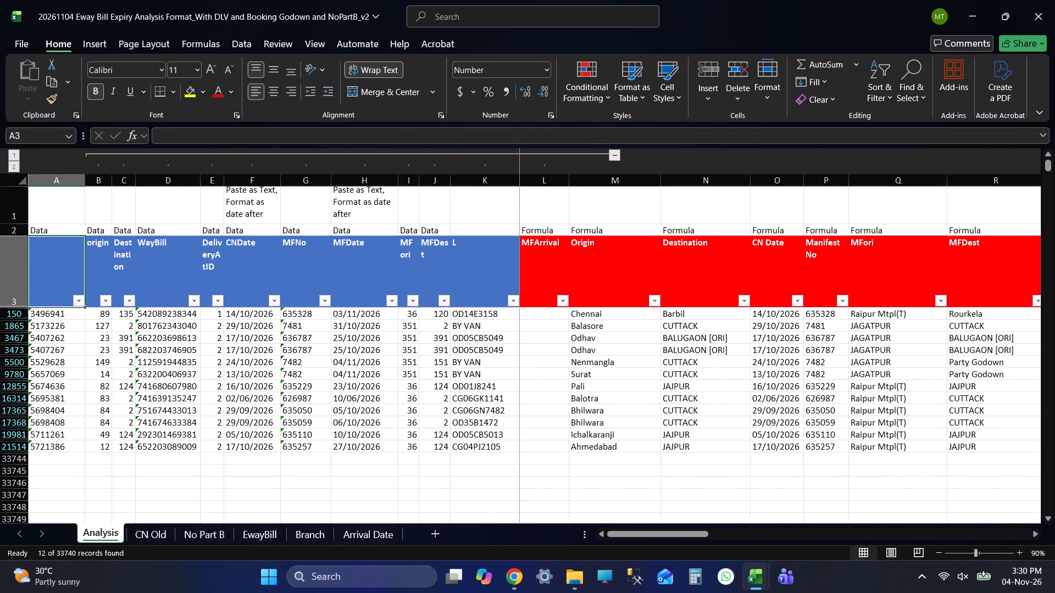
key("Down")
key("ctrl+shift+Down")
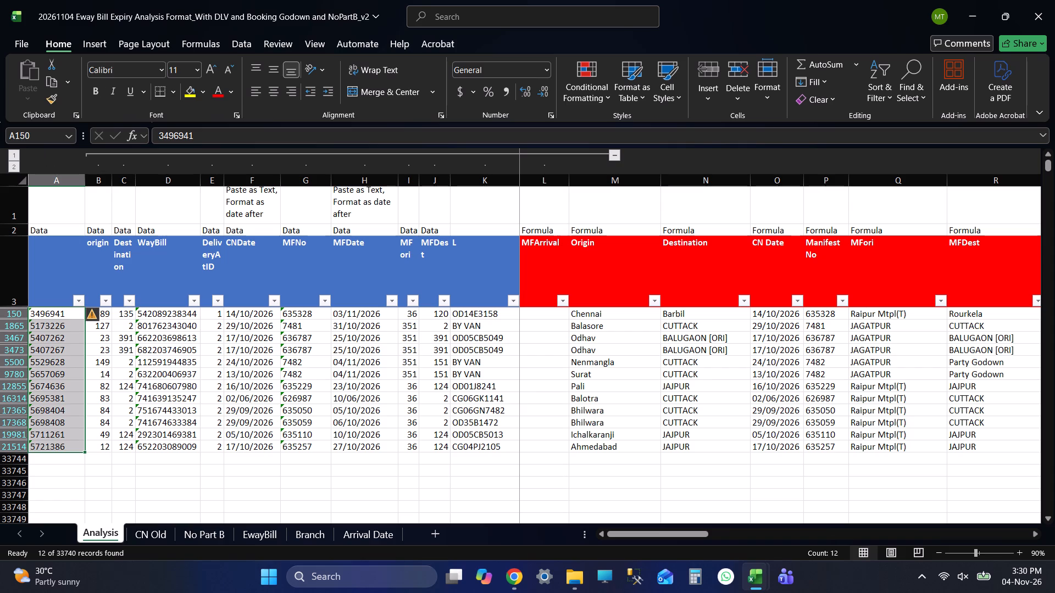
key("ctrl+Up")
key("Down")
key("Down")
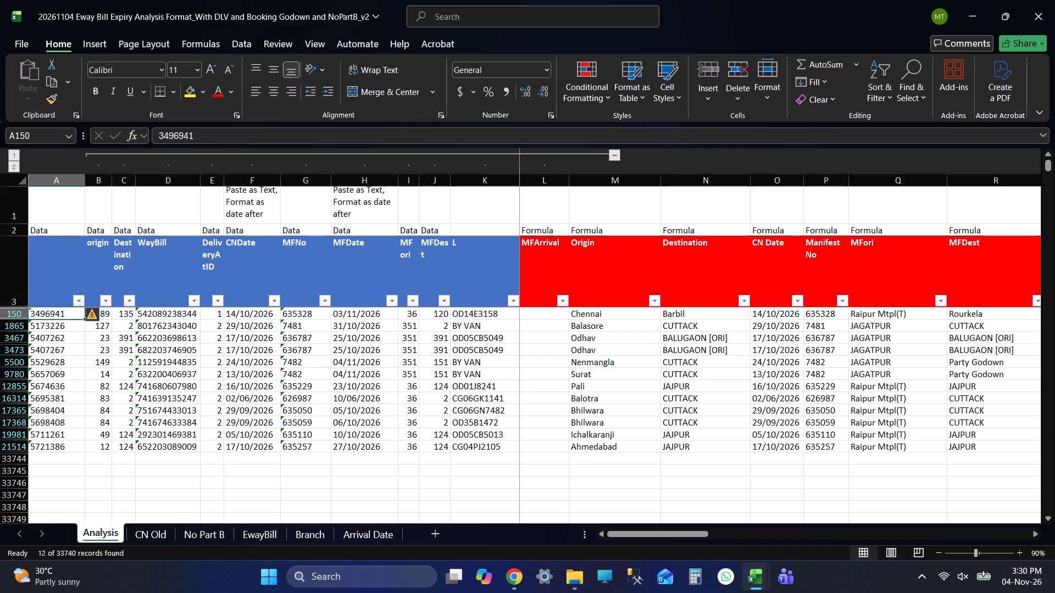
key("Up")
Examine the filtered Analysis rows again from the first column across to the GSTIN of User column.
key("Right")
key("Right")
key("Right")
key("Right")
key("Right")
key("Right")
key("Right")
key("Right")
key("Right")
key("Right")
key("Right")
key("Right")
key("Right")
key("Right")
key("Right")
key("Right")
key("Right")
key("Right")
key("Right")
key("Right")
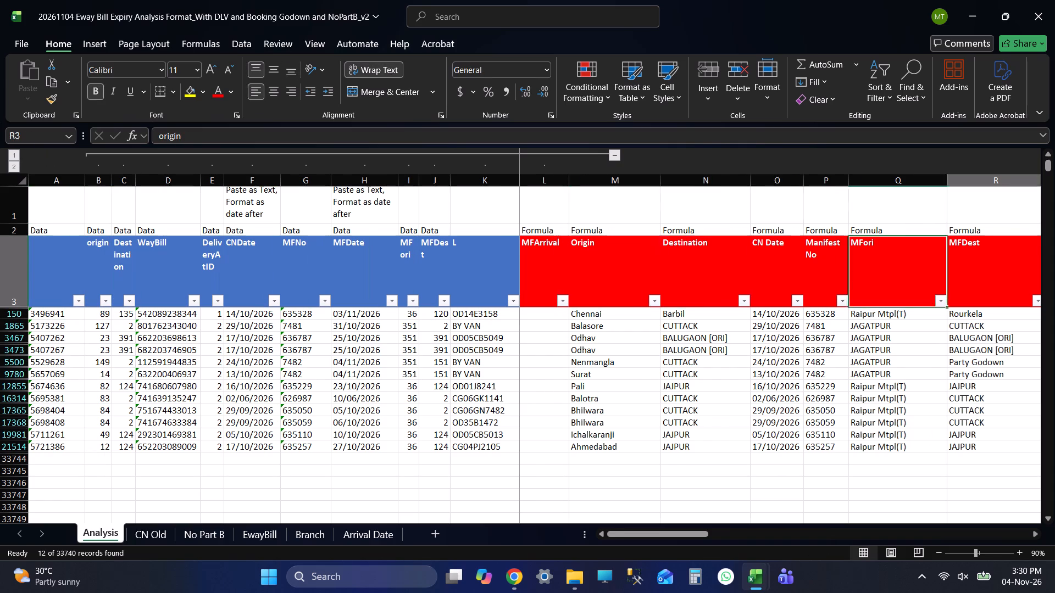
key("Right")
key("Right")
key("Right")
key("Right")
key("Right")
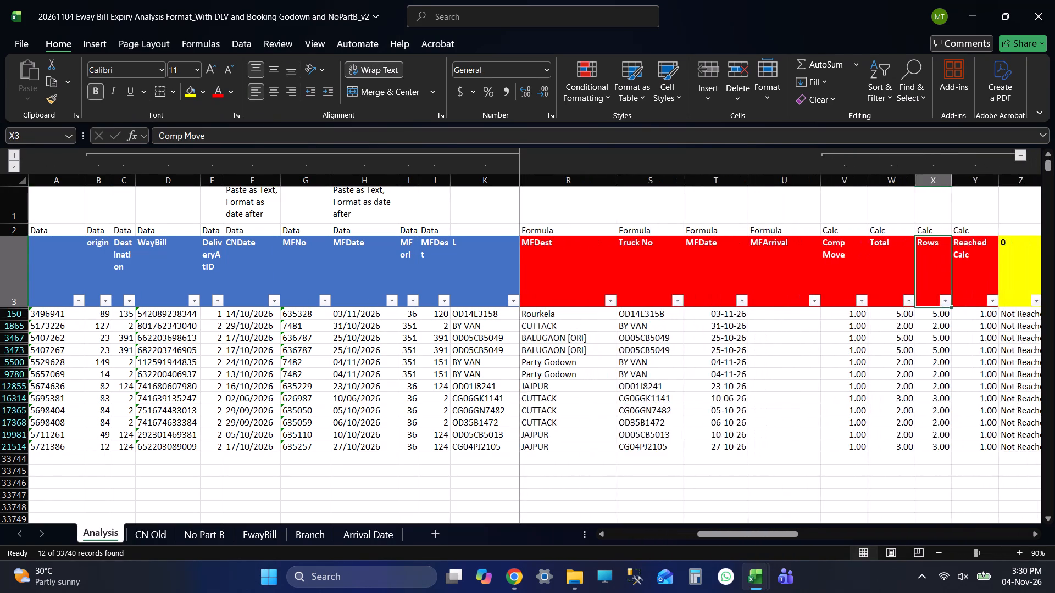
key("Right")
key("Right")
key("Right")
key("Right")
key("Right")
key("Right")
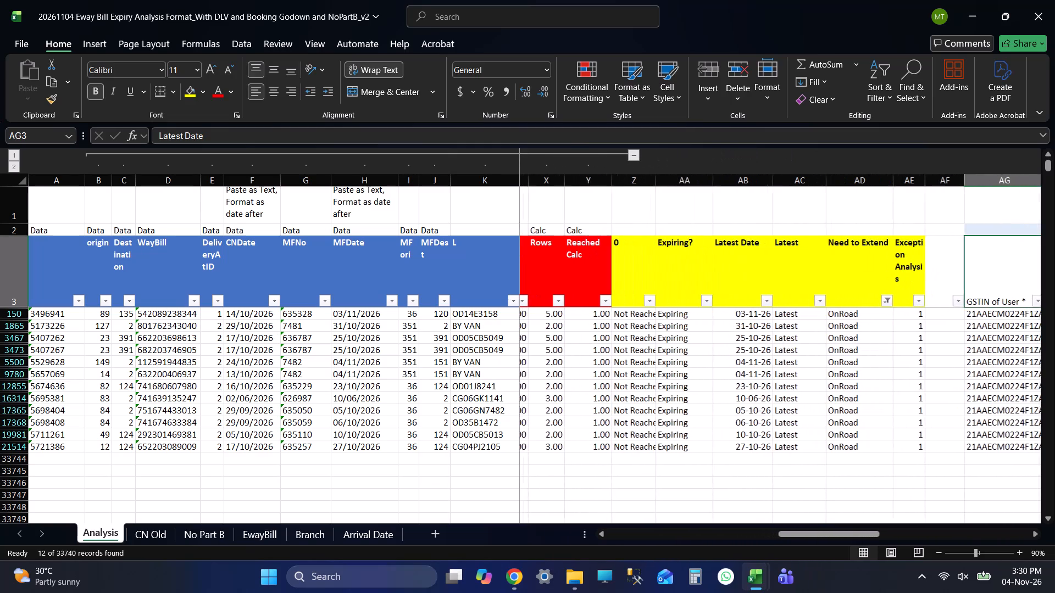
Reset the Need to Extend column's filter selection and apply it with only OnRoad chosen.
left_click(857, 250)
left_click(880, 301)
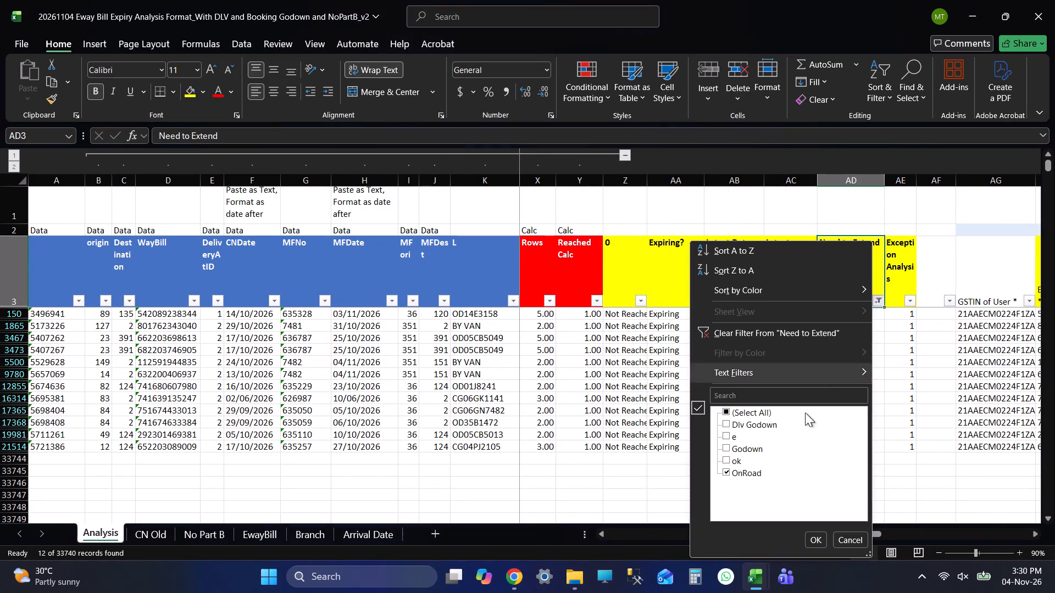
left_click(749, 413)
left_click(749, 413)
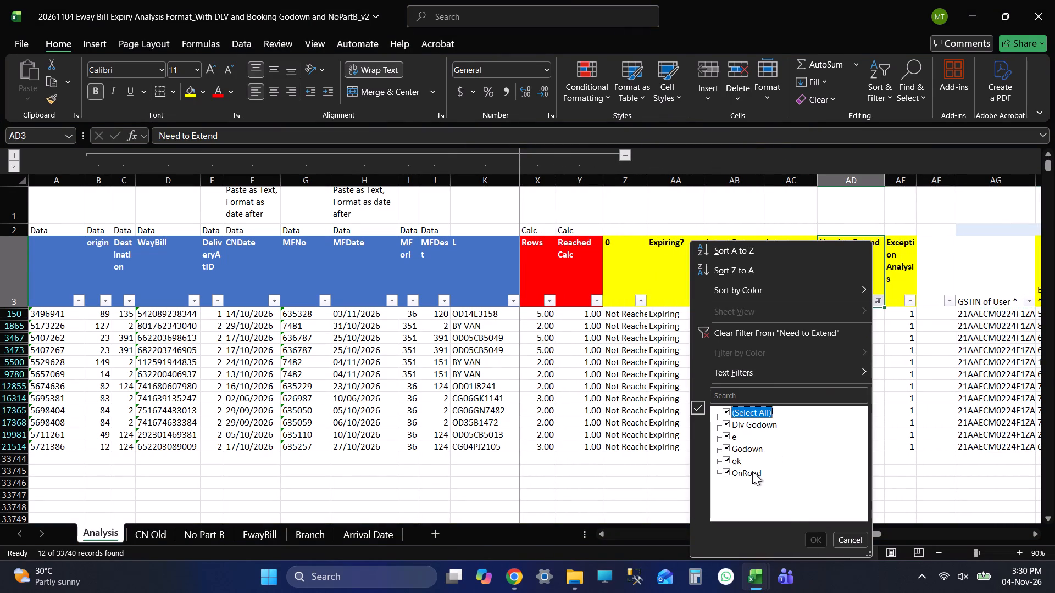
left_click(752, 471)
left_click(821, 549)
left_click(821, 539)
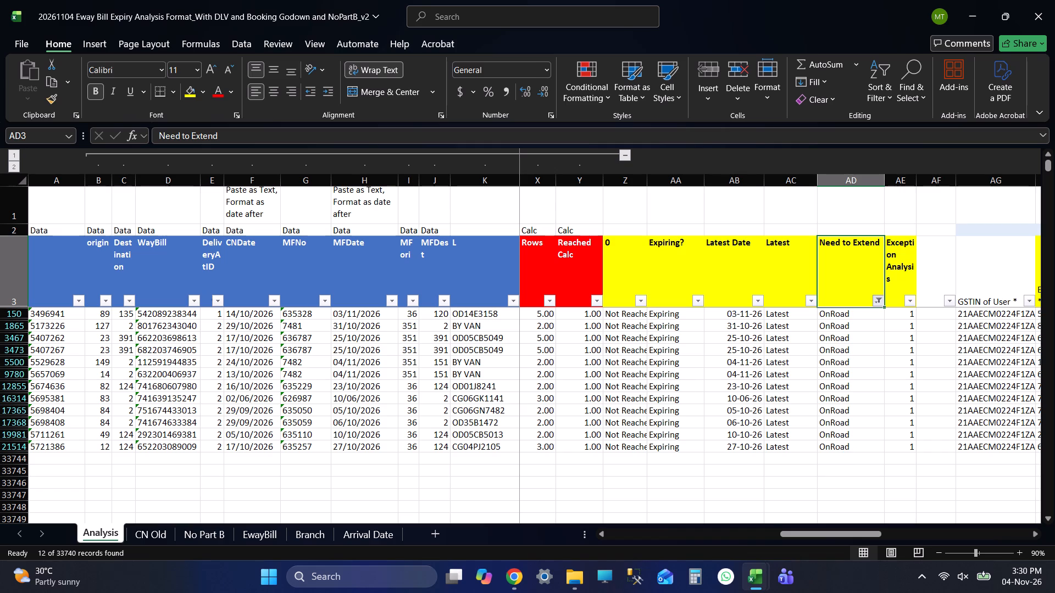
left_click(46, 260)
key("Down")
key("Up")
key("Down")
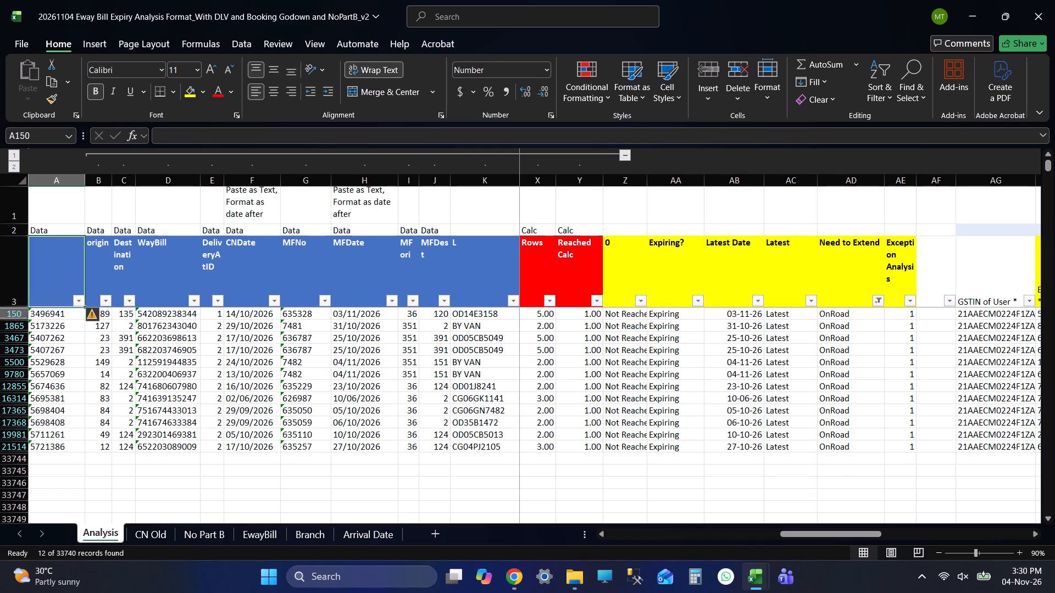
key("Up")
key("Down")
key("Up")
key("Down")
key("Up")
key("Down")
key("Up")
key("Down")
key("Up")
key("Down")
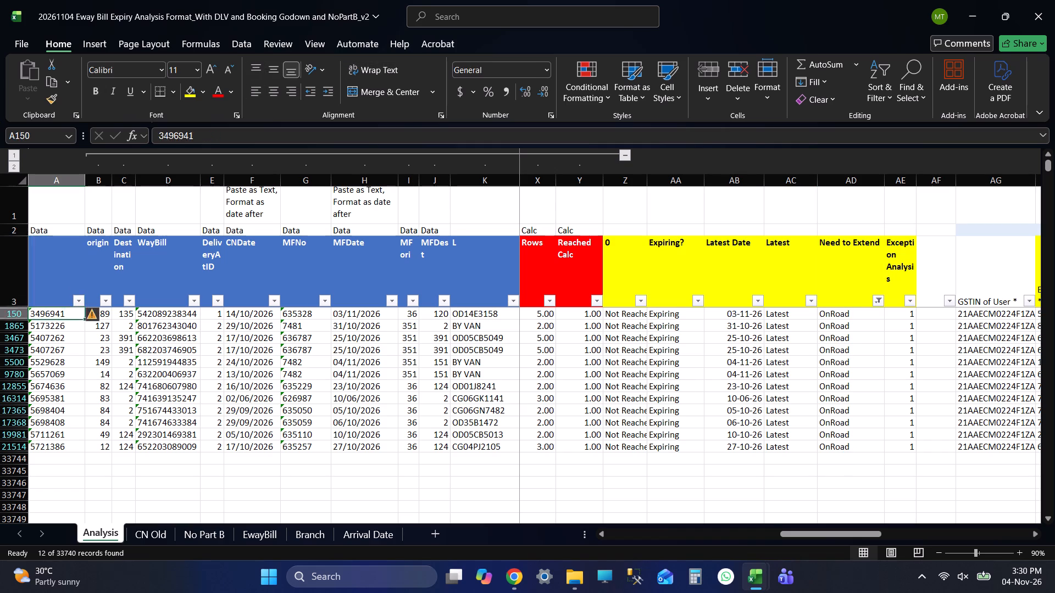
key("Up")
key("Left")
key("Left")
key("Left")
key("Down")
Look through the CN Old, No Part B, EwayBill and Arrival Date sheets, returning to the Analysis sheet.
left_click(173, 537)
left_click(214, 535)
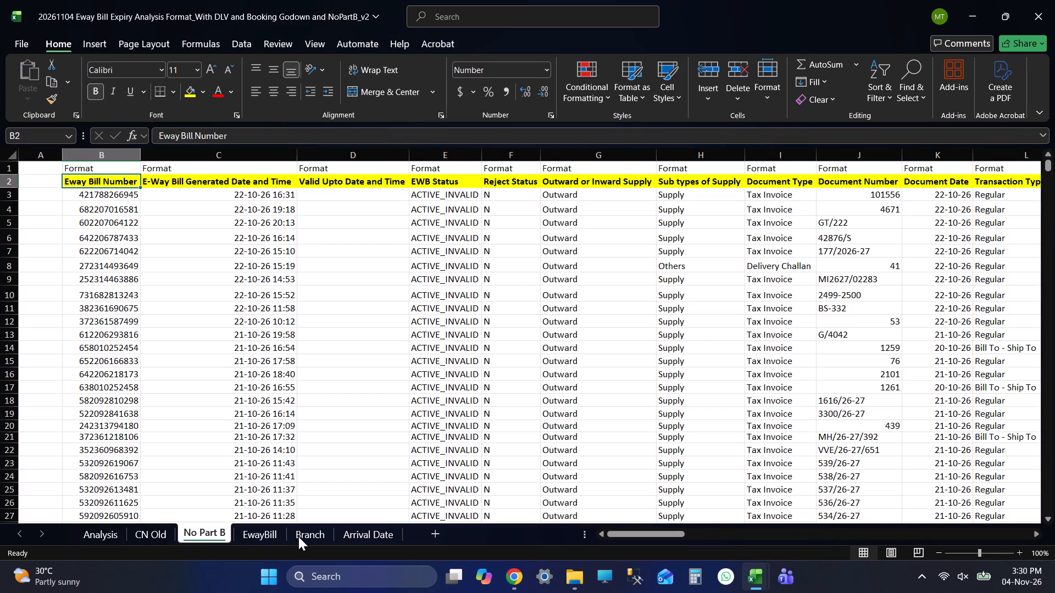
left_click(258, 536)
left_click(362, 528)
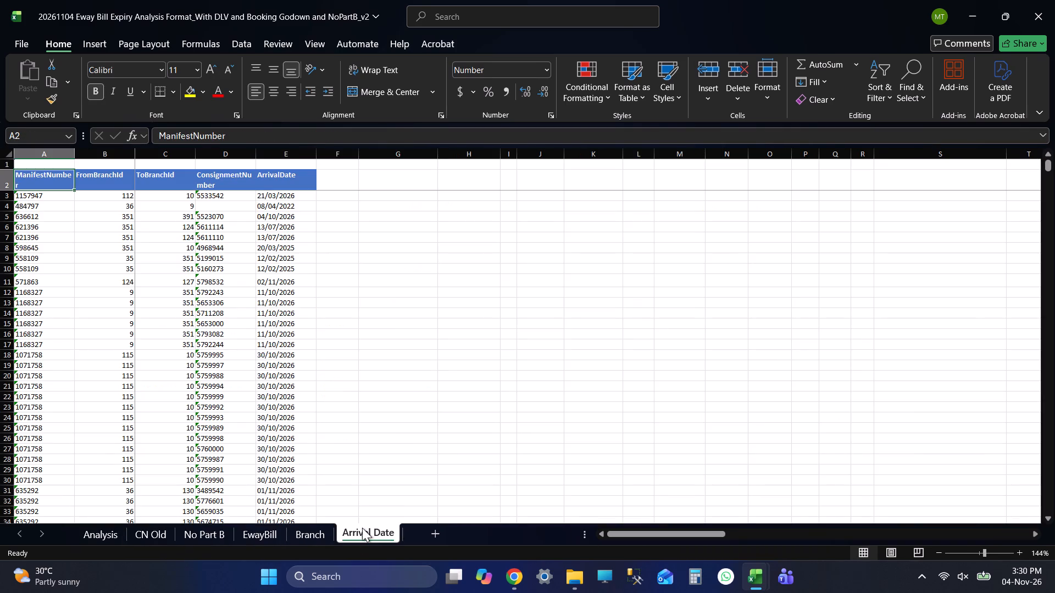
left_click(87, 536)
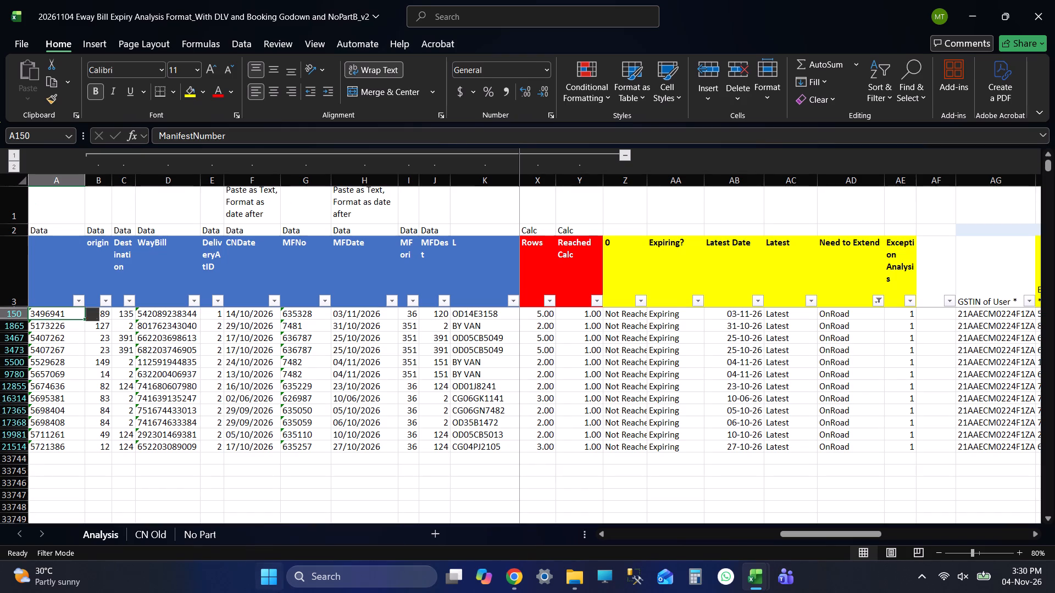
Close the 20261104 Eway Bill Expiry Analysis workbook without saving its changes.
left_click(1054, 0)
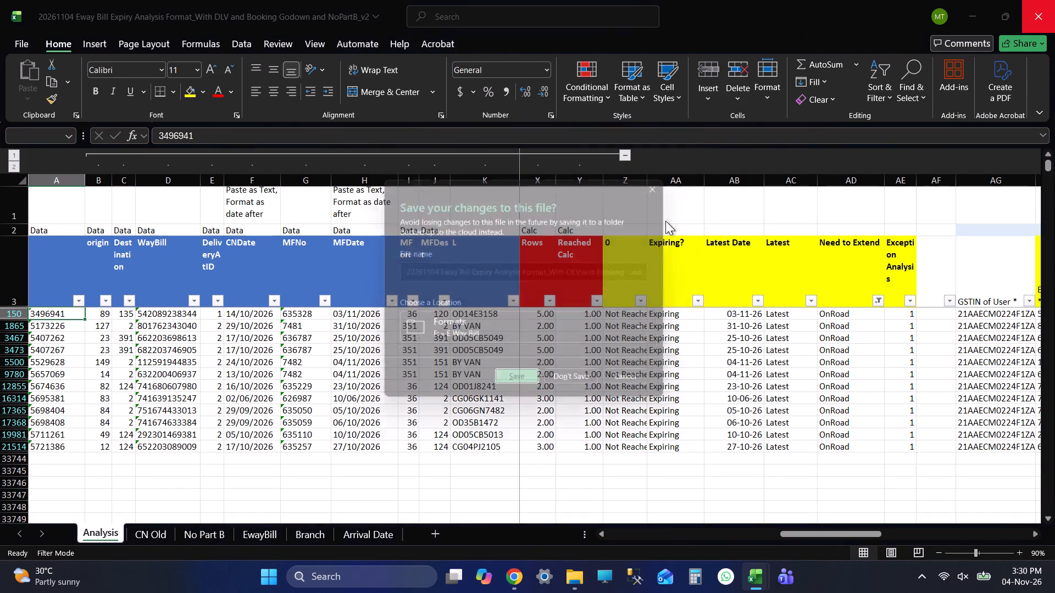
left_click(579, 388)
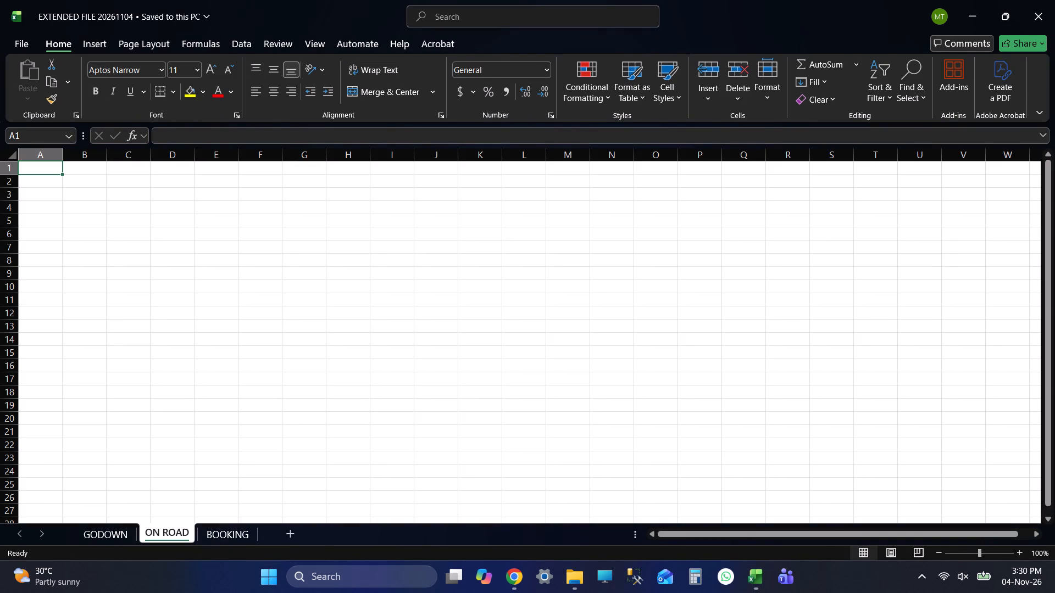
Save the EXTENDED FILE 20261104 workbook and minimize its window.
key("ctrl+s")
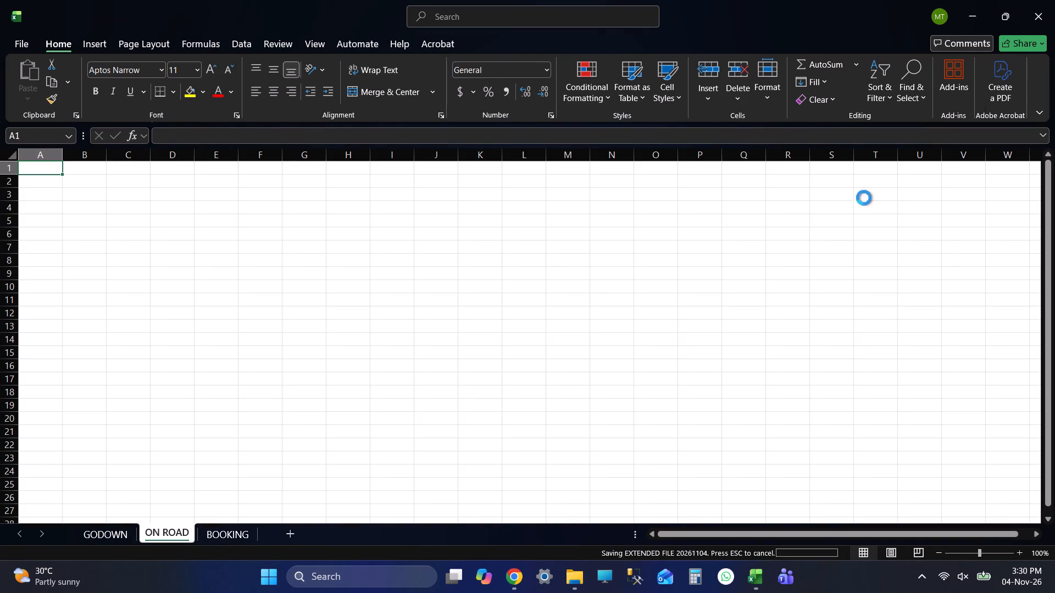
left_click(982, 0)
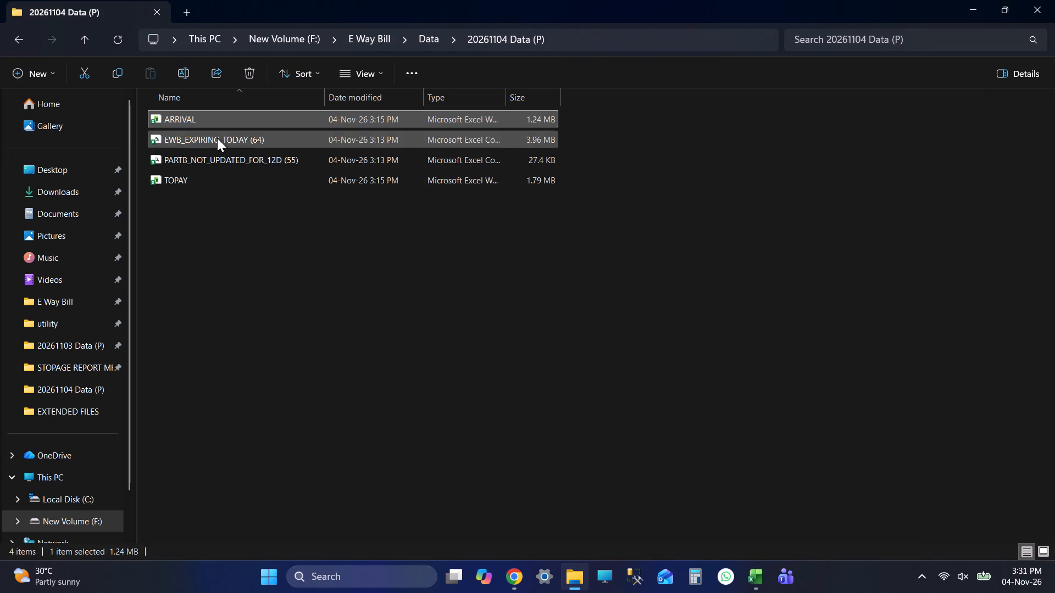
In File Explorer, delete the 20261104 Eway Bill Expiry Analysis Format workbook from E Way Bill's Formats folder and close the window.
key("alt+Tab")
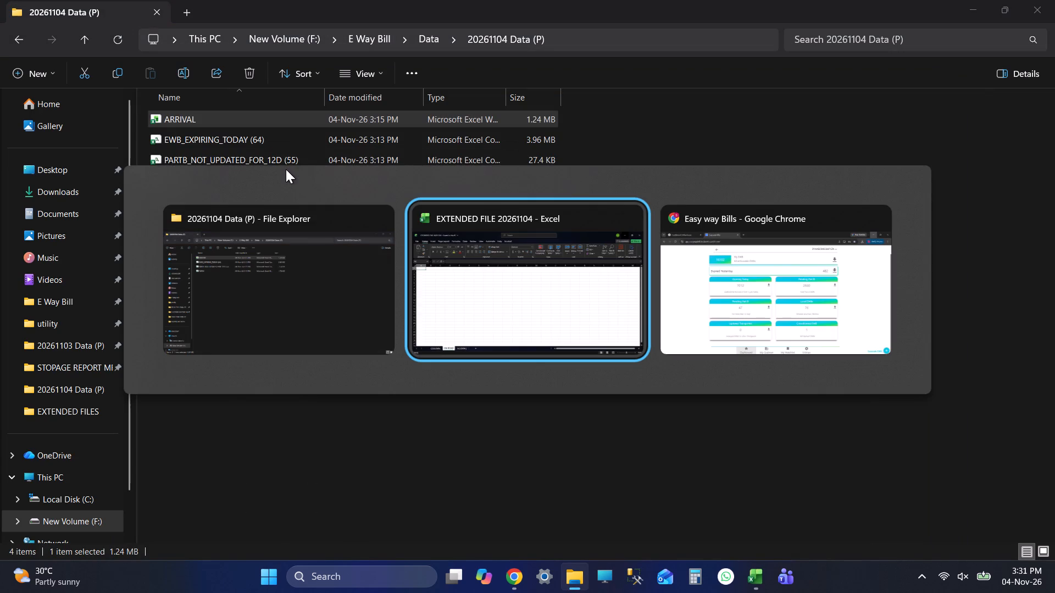
key("alt+Tab")
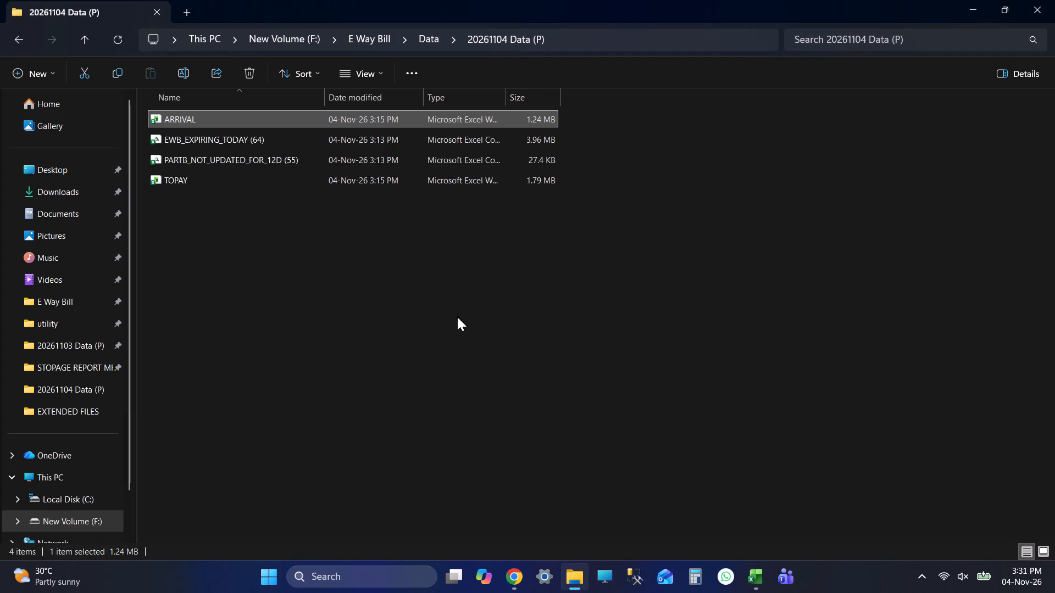
left_click(71, 300)
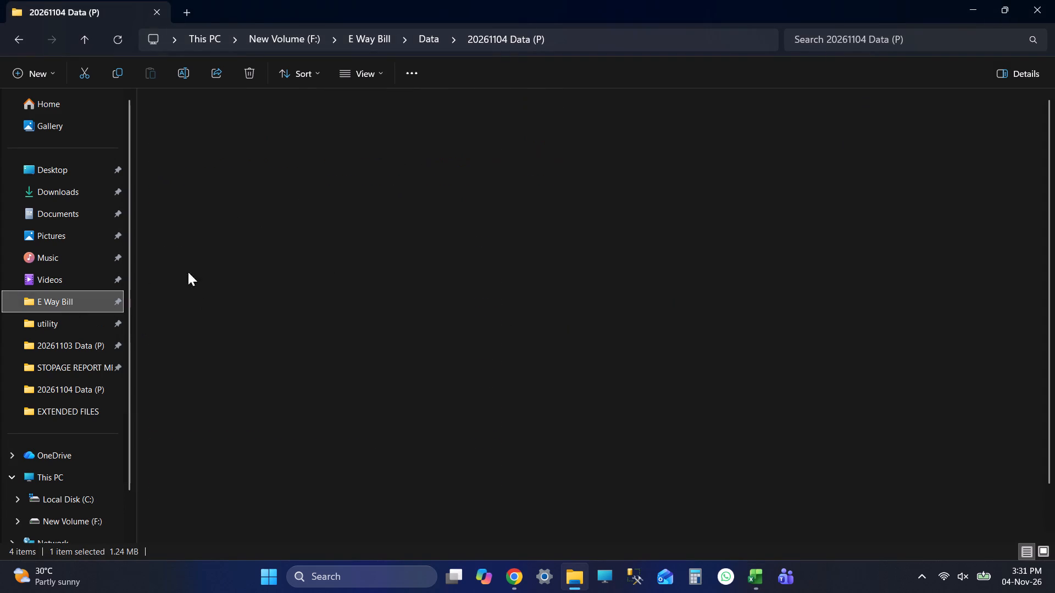
double_click(239, 196)
left_click(276, 121)
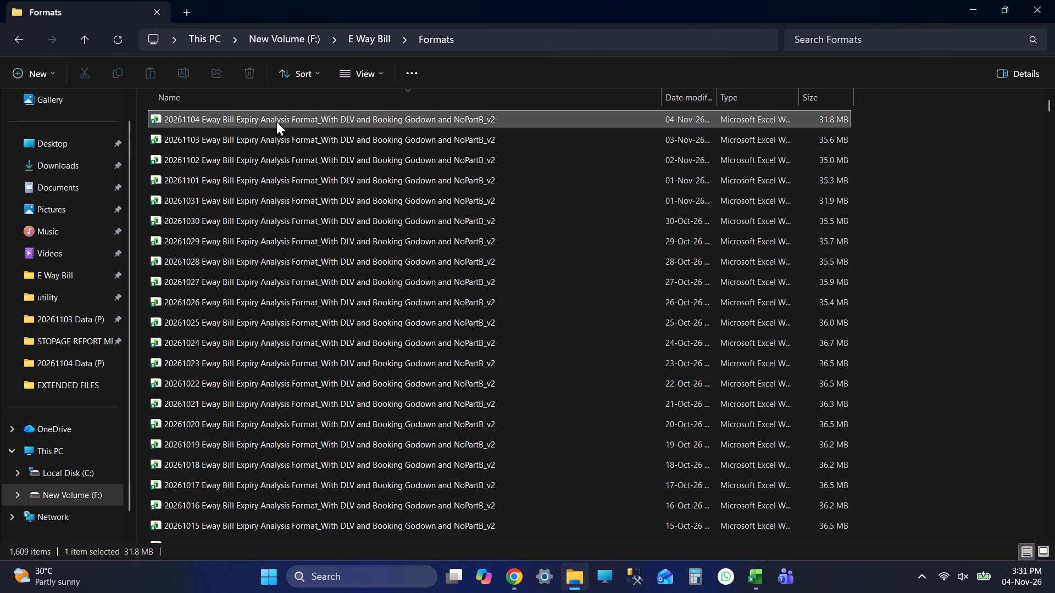
key("Delete")
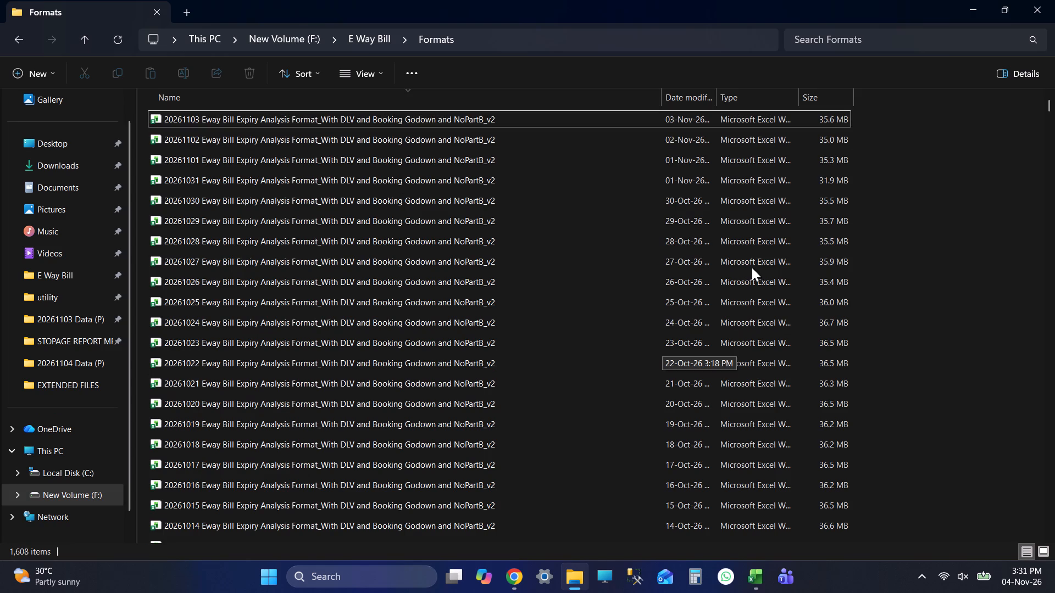
left_click(1054, 0)
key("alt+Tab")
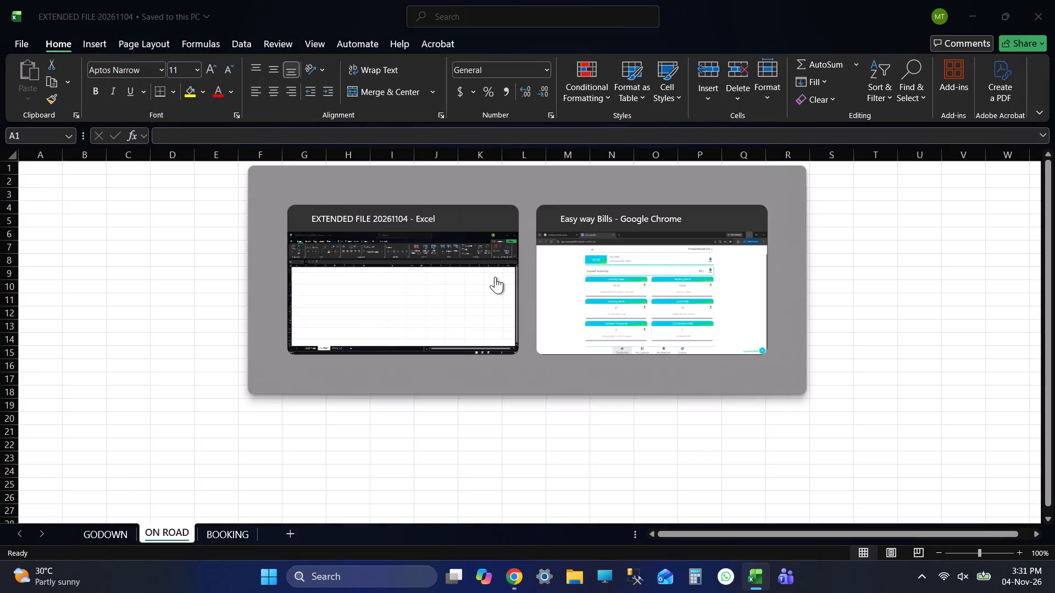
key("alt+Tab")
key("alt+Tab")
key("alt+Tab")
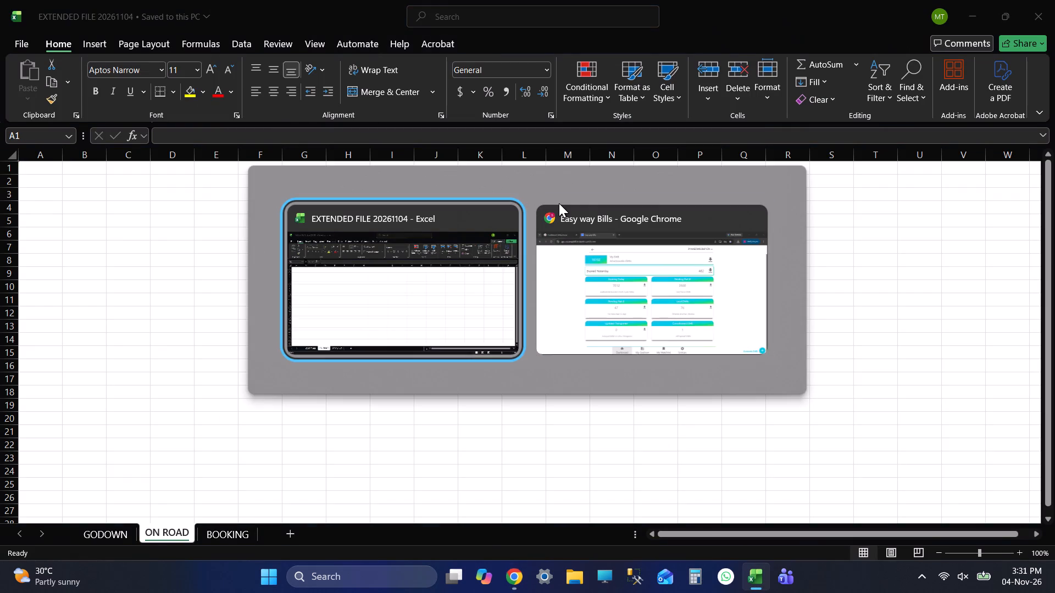
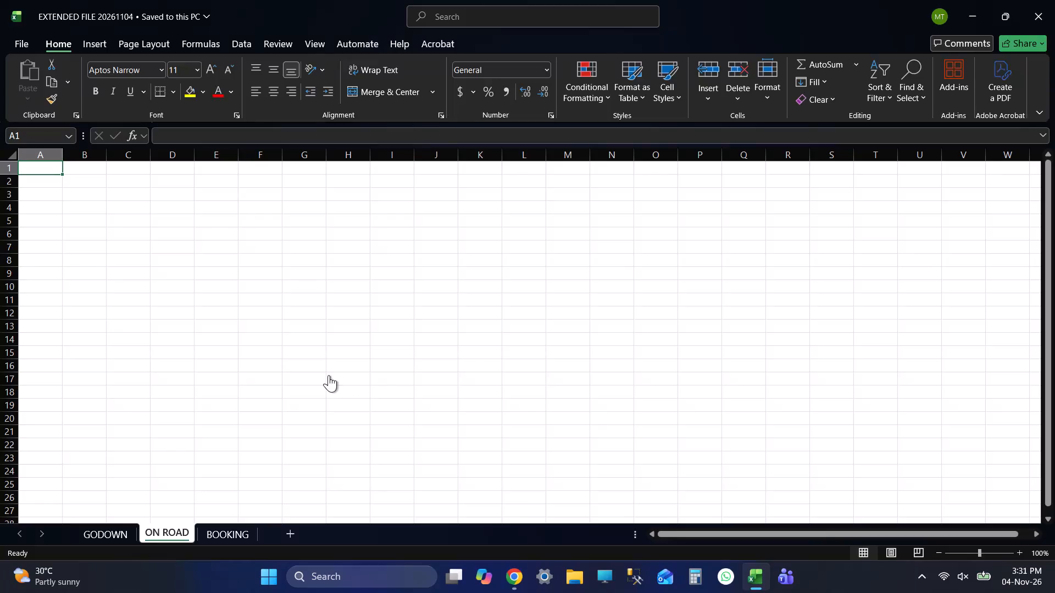
Save the EXTENDED FILE 20261104 workbook and close it.
key("alt+Tab")
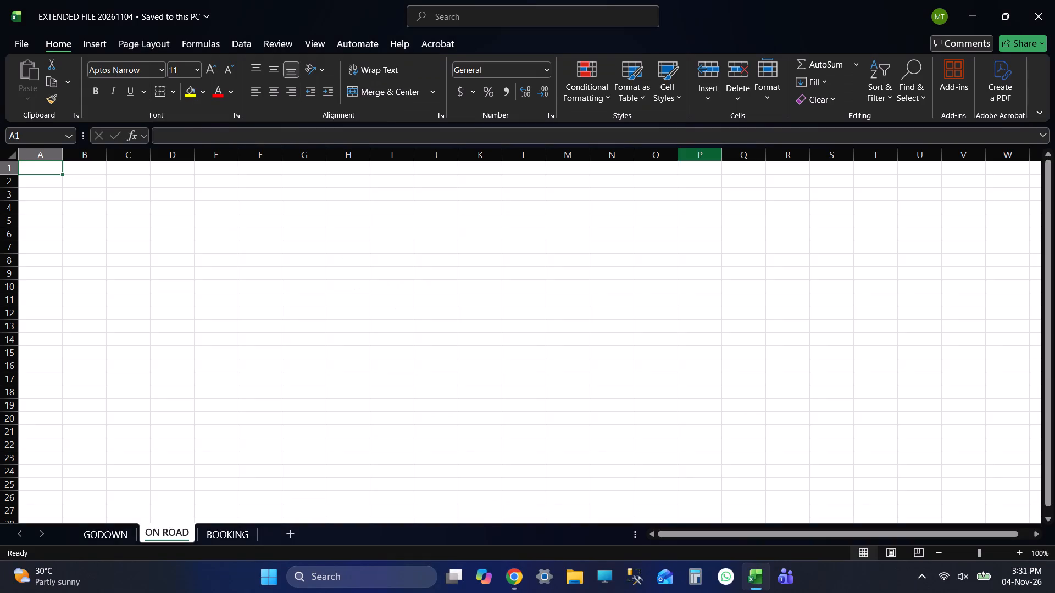
key("ctrl+s")
left_click(1054, 0)
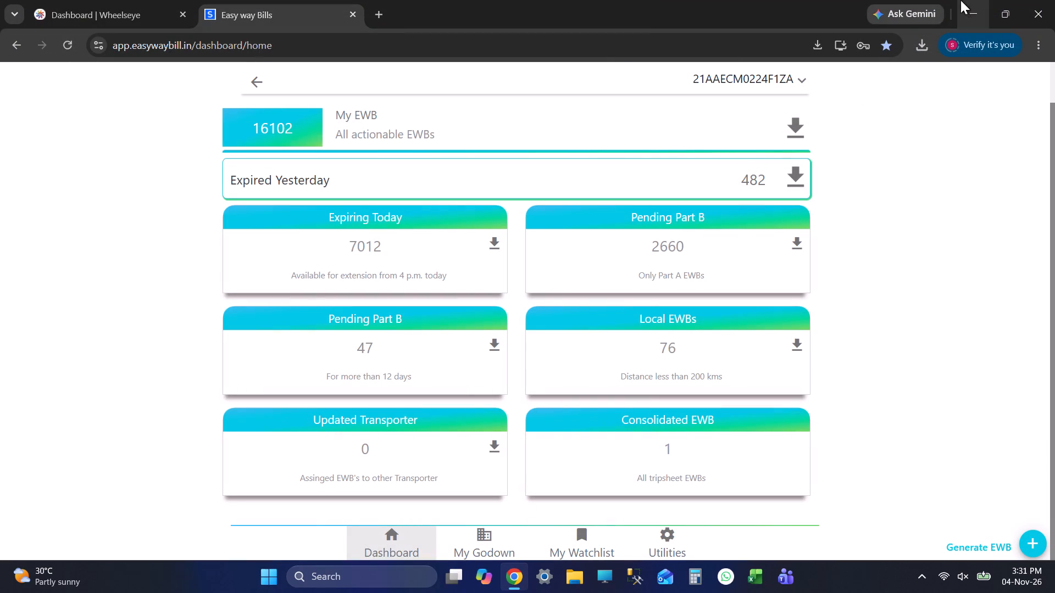
In File Explorer, delete all four files from E Way Bill's Data folder 20261104 Data (P) and refresh the folder.
left_click(973, 1)
double_click(26, 240)
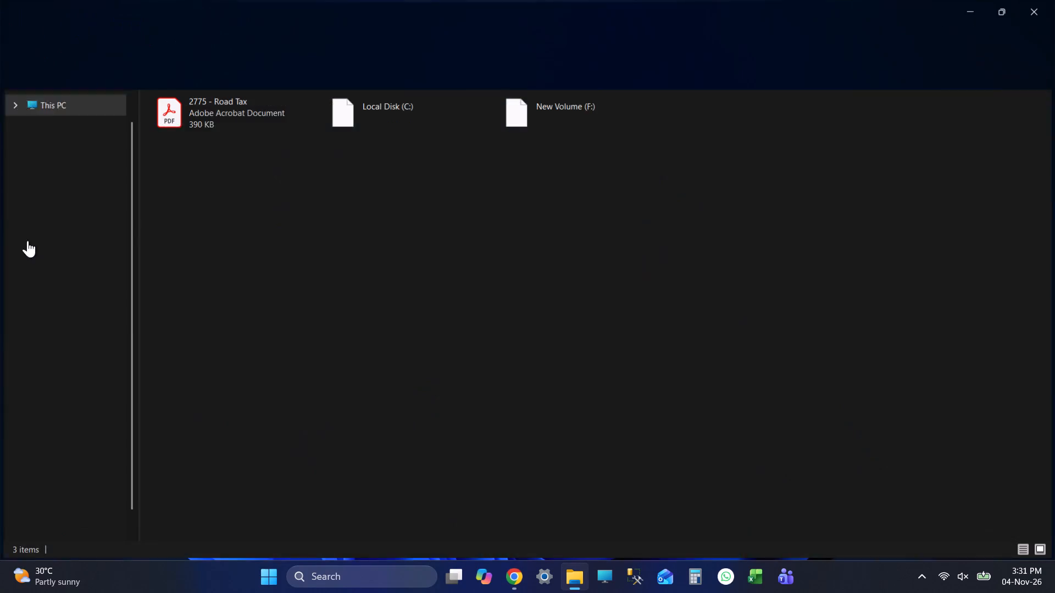
left_click(84, 269)
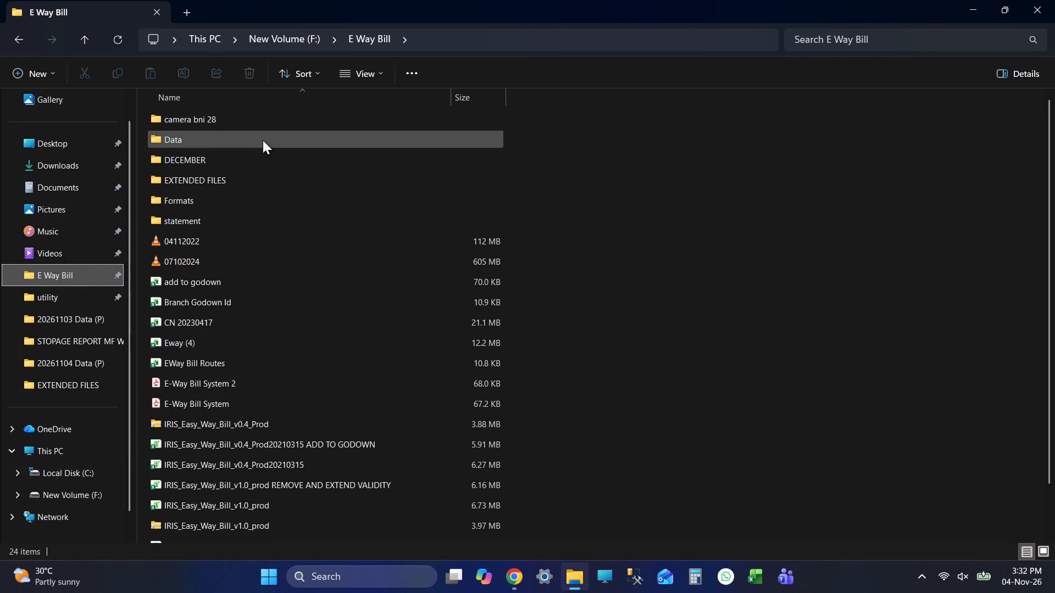
double_click(249, 143)
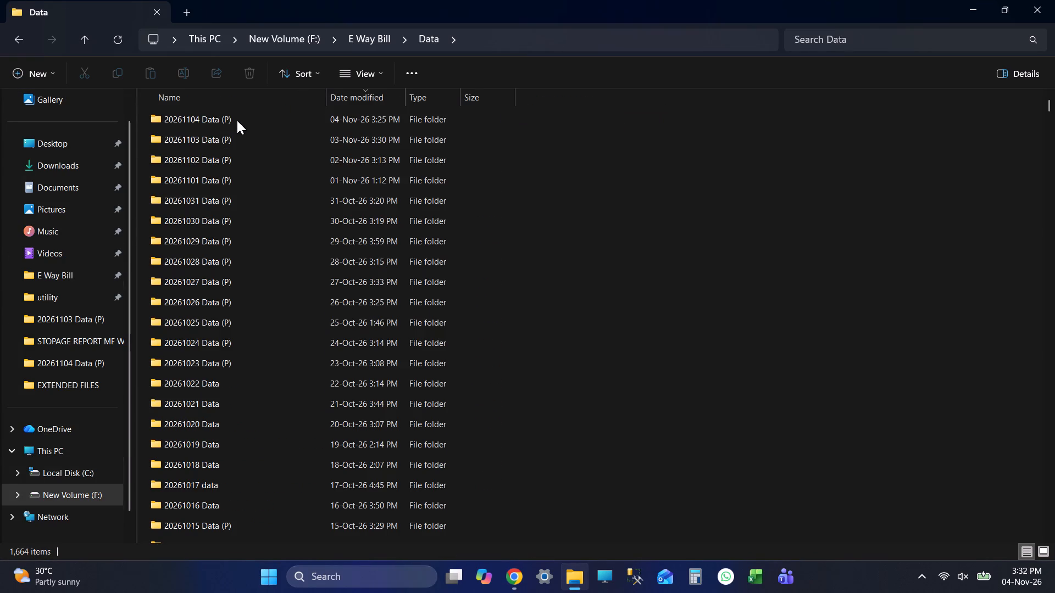
double_click(237, 118)
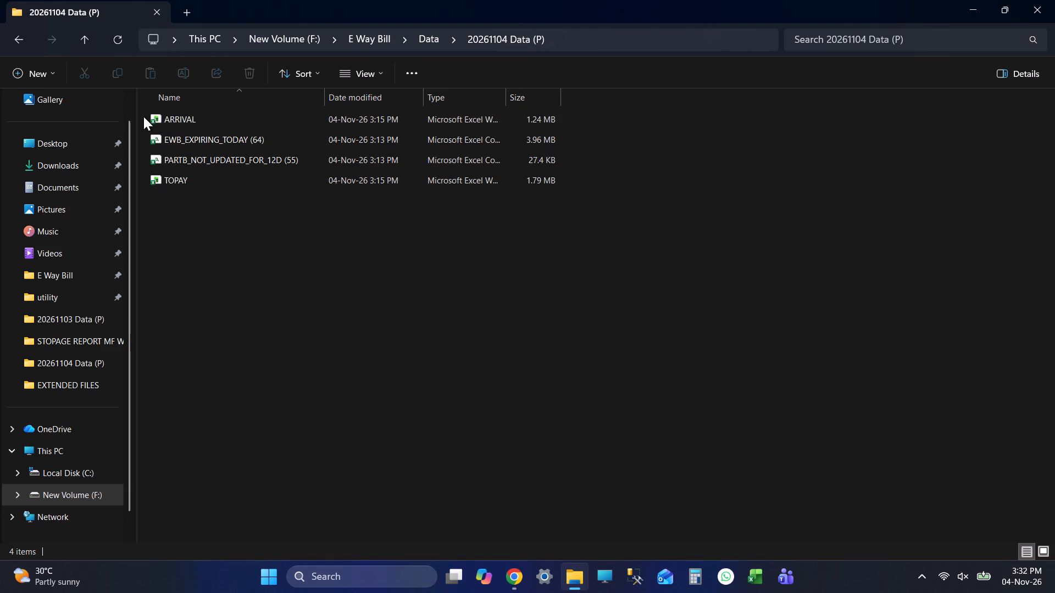
left_click_drag(143, 116, 314, 200)
key("Delete")
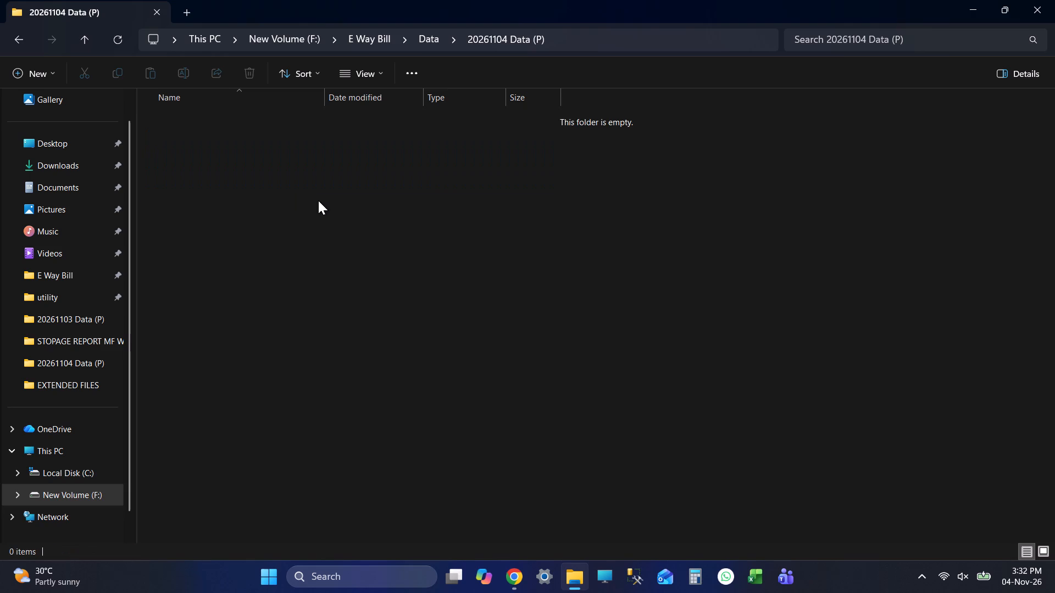
right_click(318, 194)
left_click(413, 388)
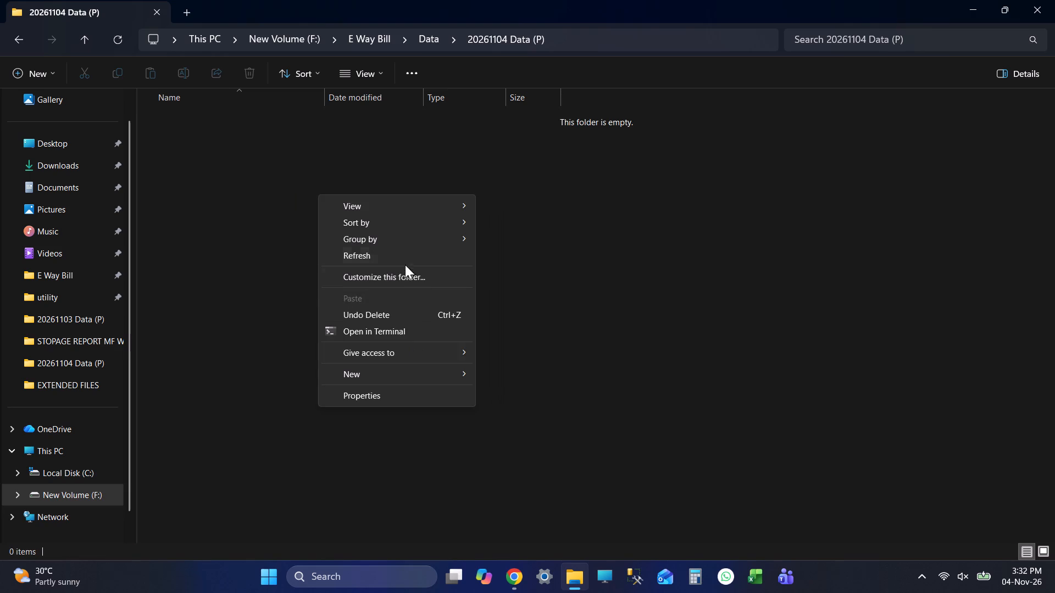
left_click(400, 258)
In Chrome, reload the Easy way Bills dashboard and select the organisation MATA TRANSPORT PVT LTD.
left_click(499, 573)
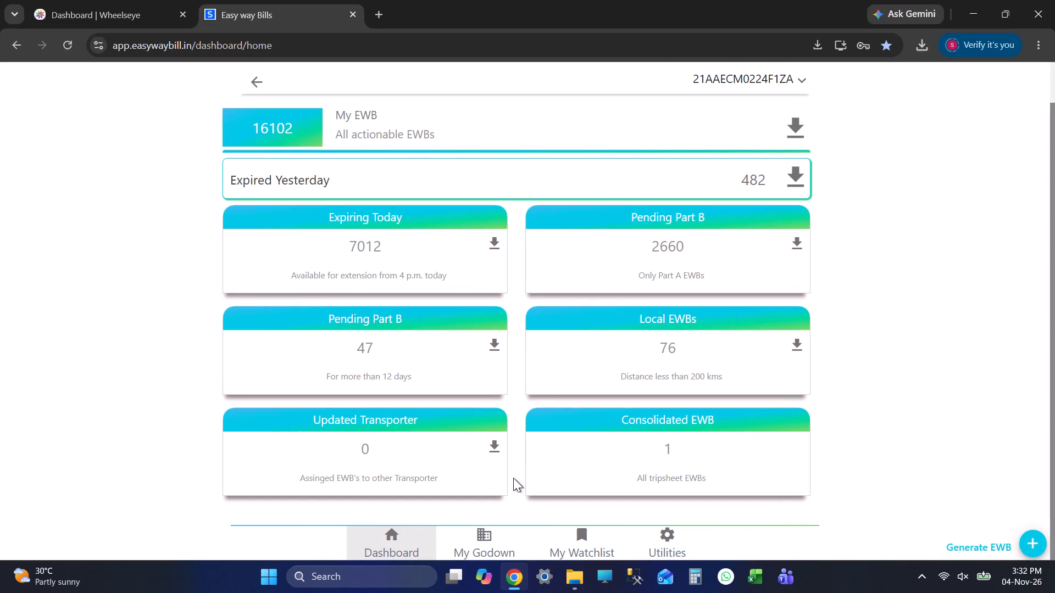
scroll(314, 323, "up", 1)
scroll(306, 324, "down", 1)
scroll(170, 317, "up", 1)
left_click(67, 40)
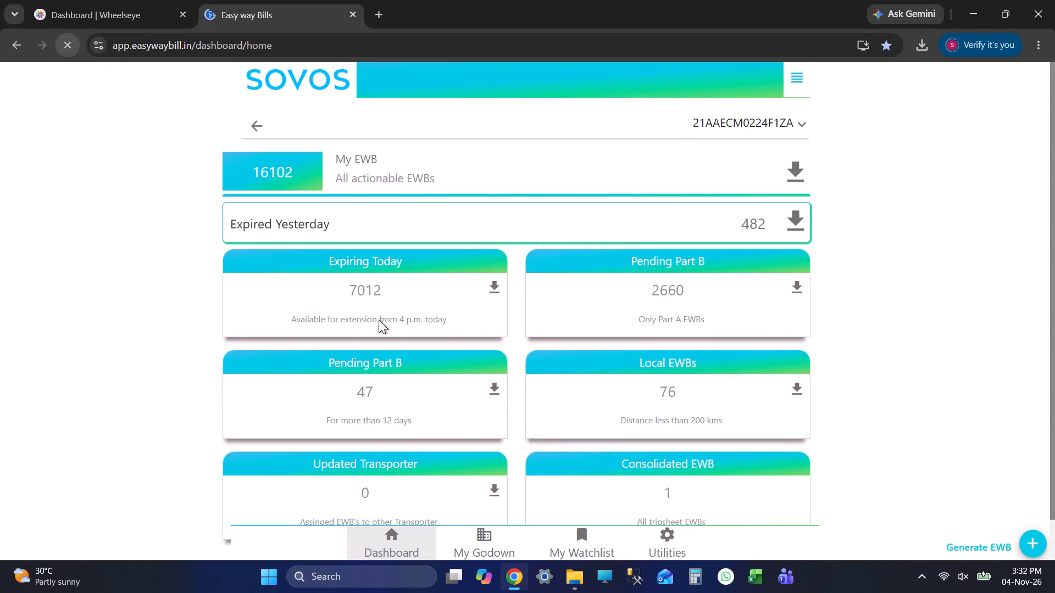
left_click(376, 125)
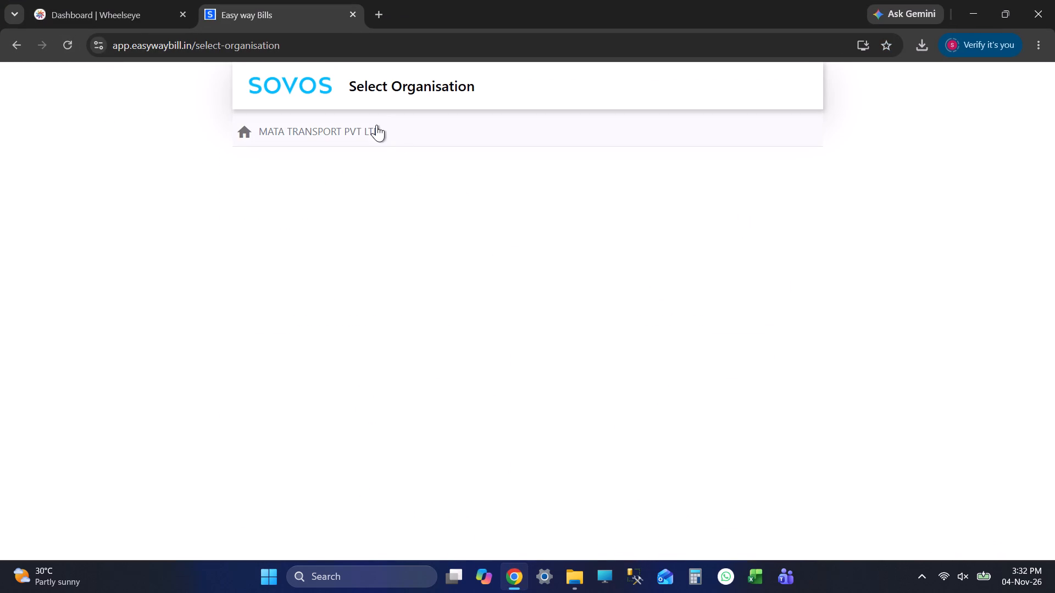
scroll(463, 297, "down", 5)
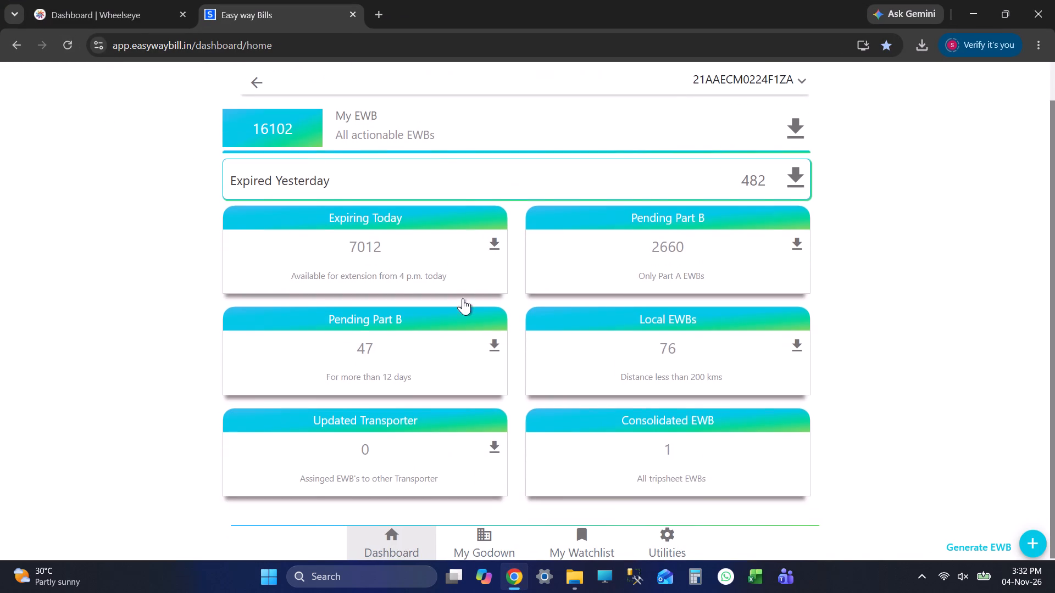
Download the Expiring Today and Pending Part B for more than 12 days reports, closing the expiring report if it opens in Excel.
left_click(488, 244)
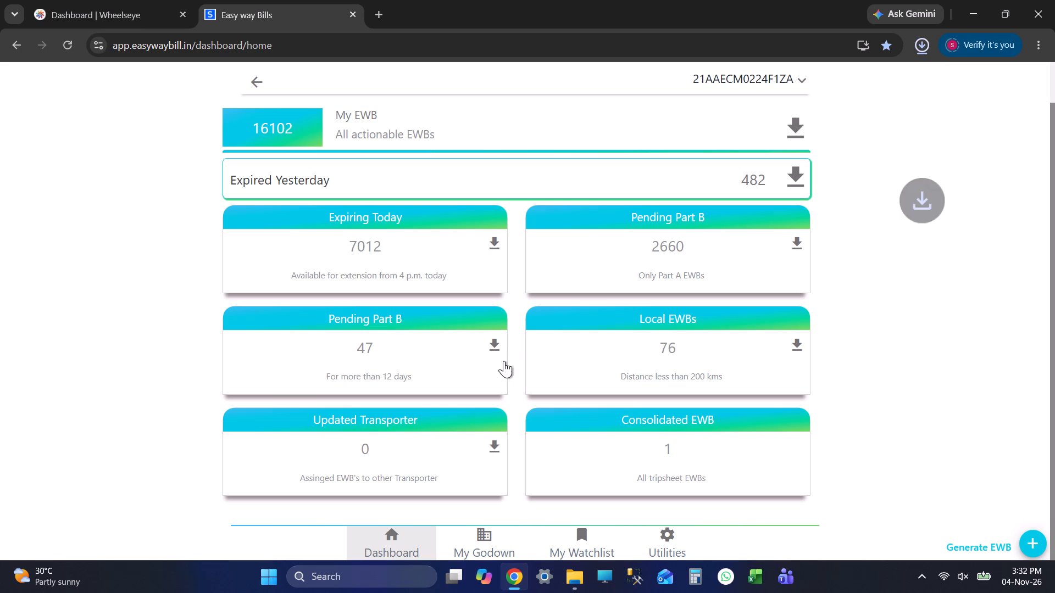
left_click(492, 343)
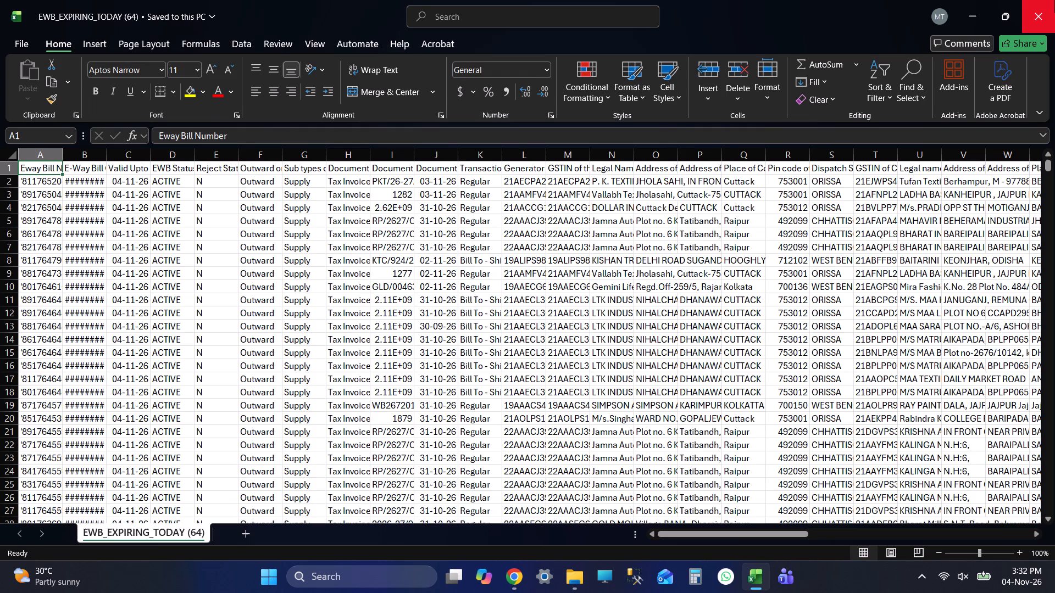
left_click(1054, 0)
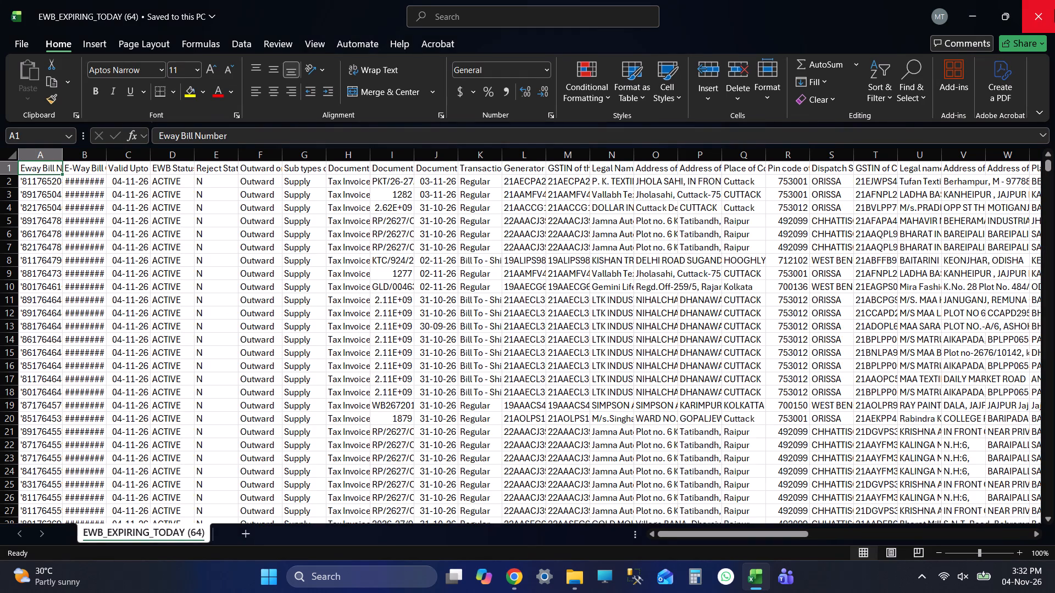
left_click(1054, 9)
Move the downloaded PARTB_NOT_UPDATED_FOR_12D (55) and EWB_EXPIRING_TODAY (64) files from Downloads into the 20261104 Data (P) folder.
left_click(925, 48)
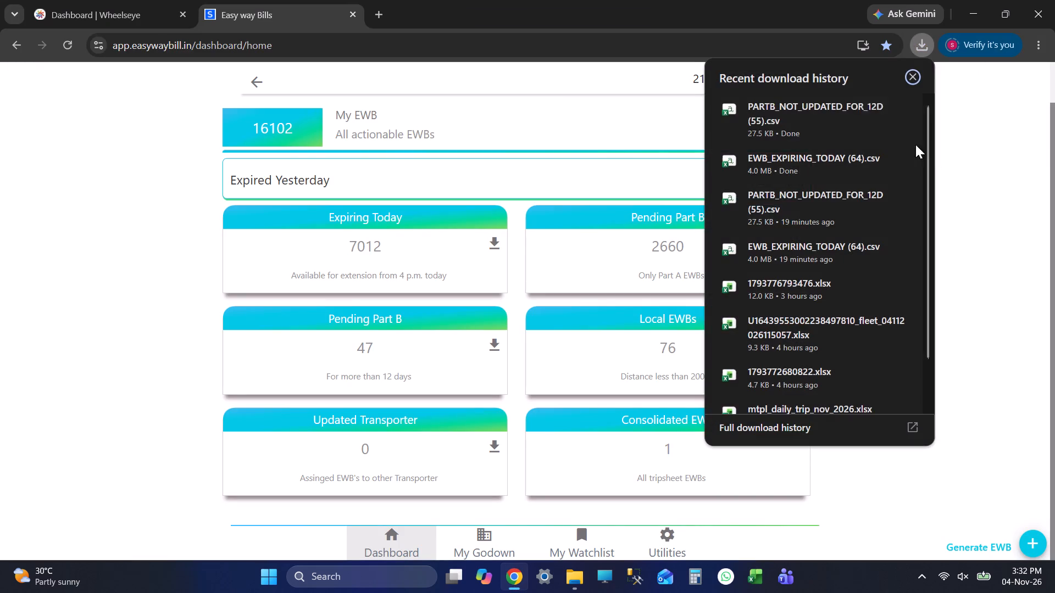
left_click(869, 113)
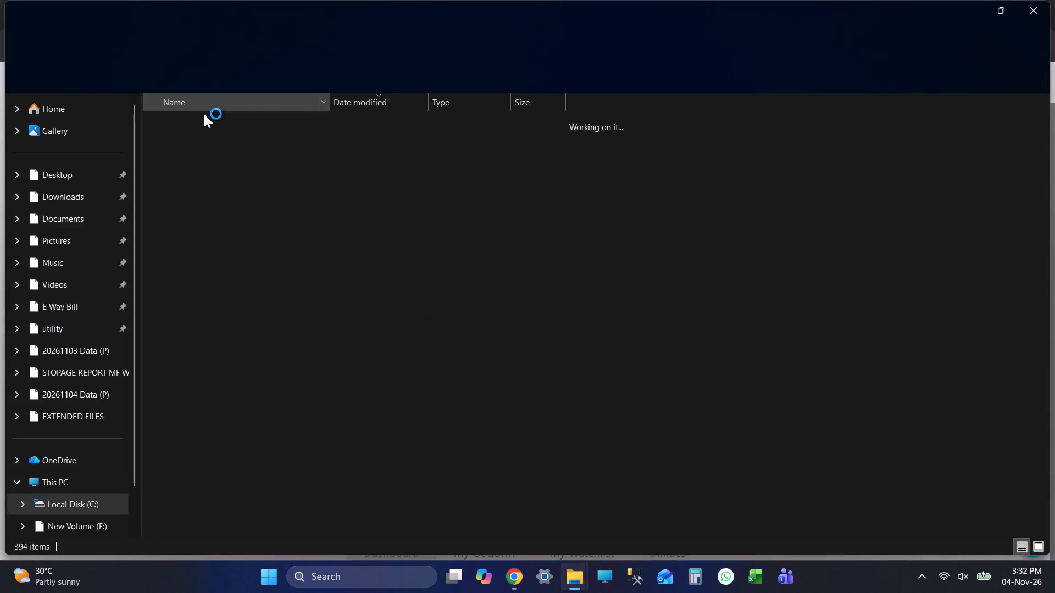
left_click_drag(142, 136, 180, 152)
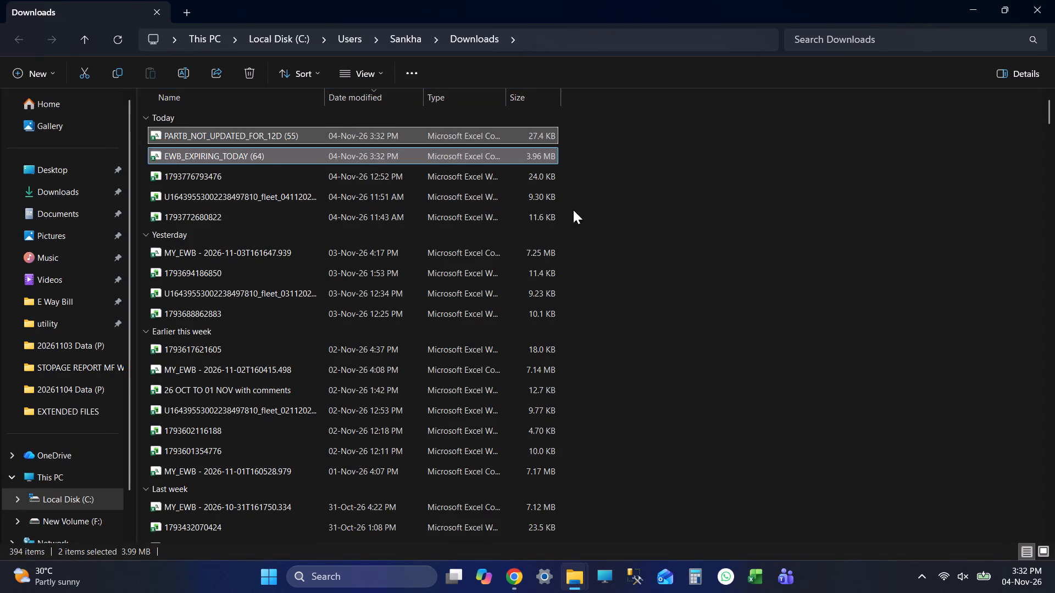
key("ctrl+x")
key("alt+Tab")
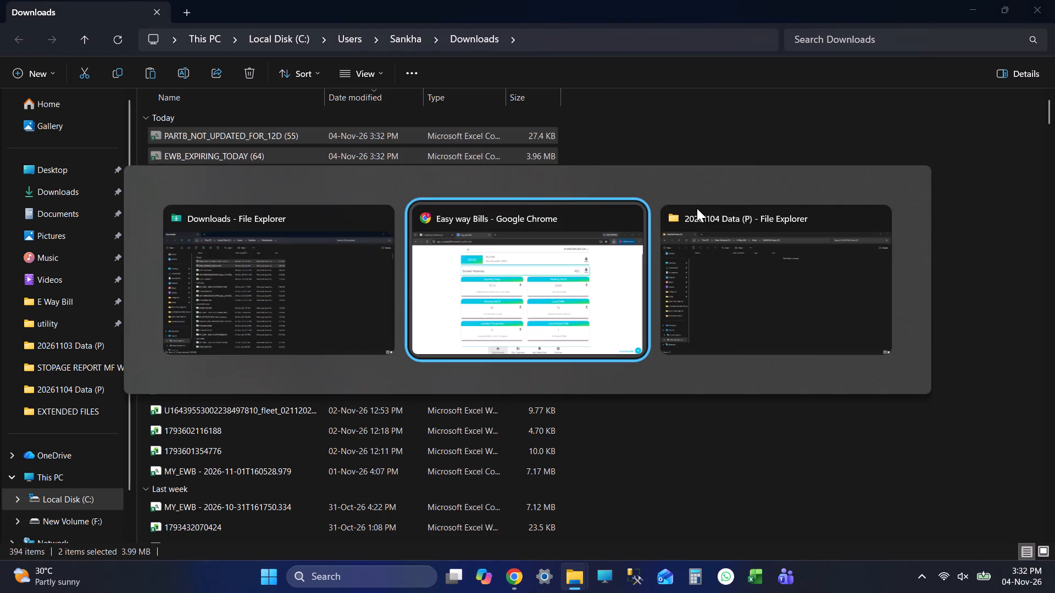
key("alt+Tab")
key("ctrl+v")
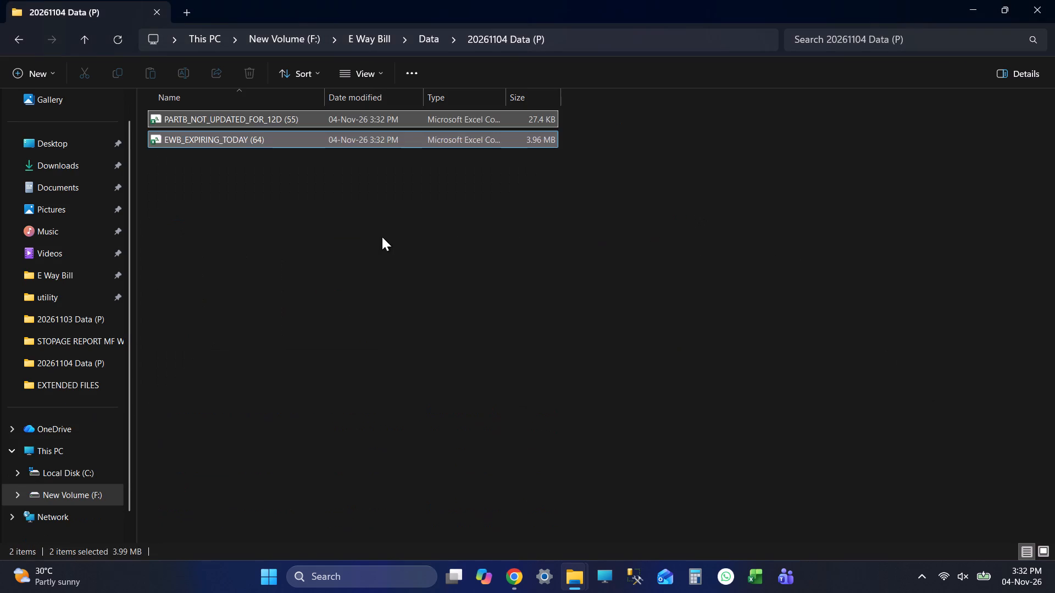
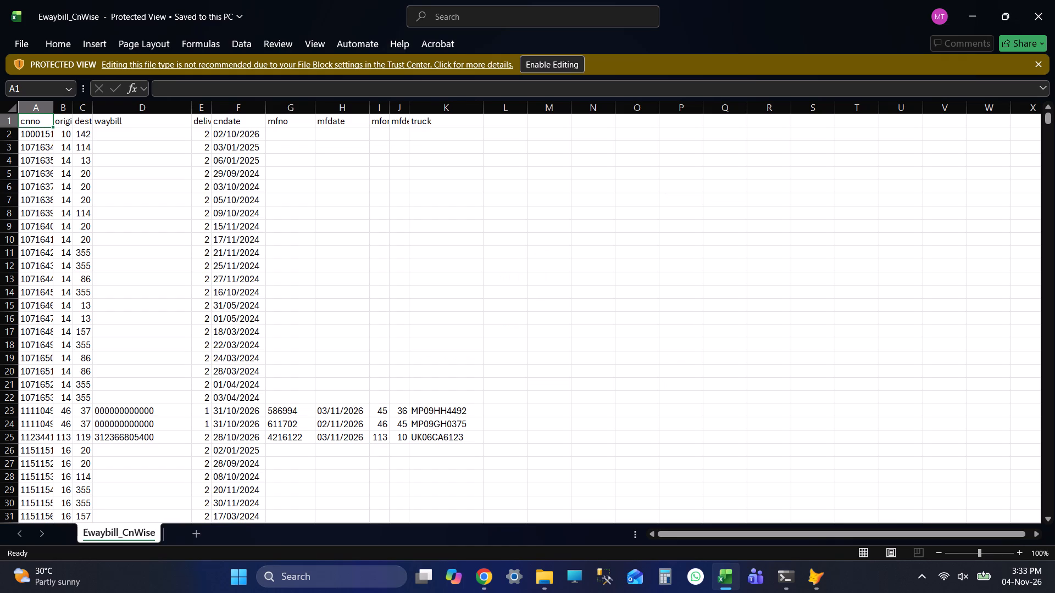
Enable editing of the Ewaybill_CnWise workbook, save it as TOPAY in E Way Bill's Data folder 20261104 Data (P), and close it.
left_click(560, 60)
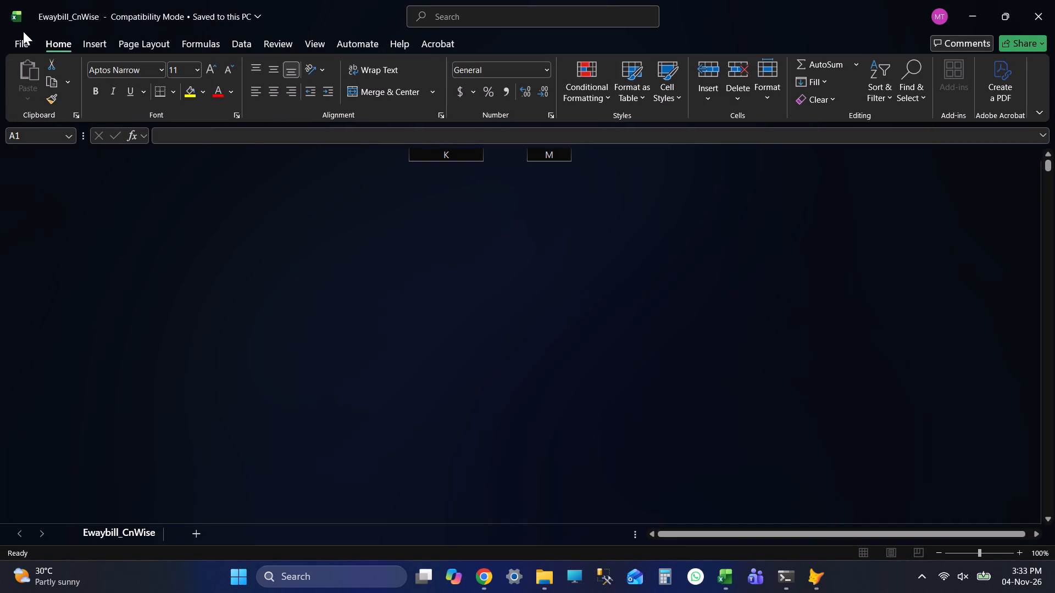
left_click(23, 46)
left_click(46, 223)
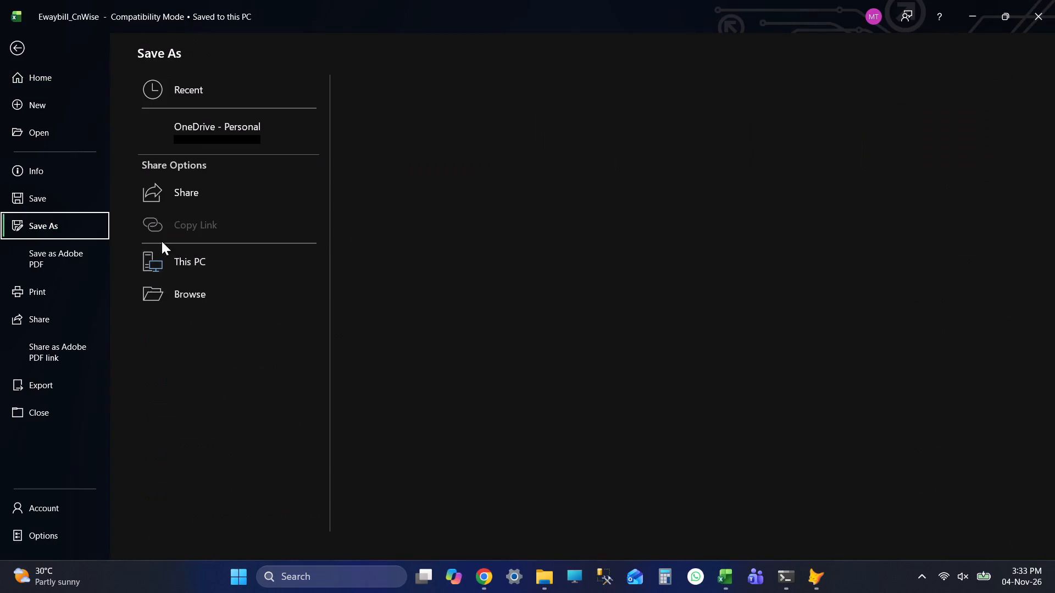
double_click(239, 260)
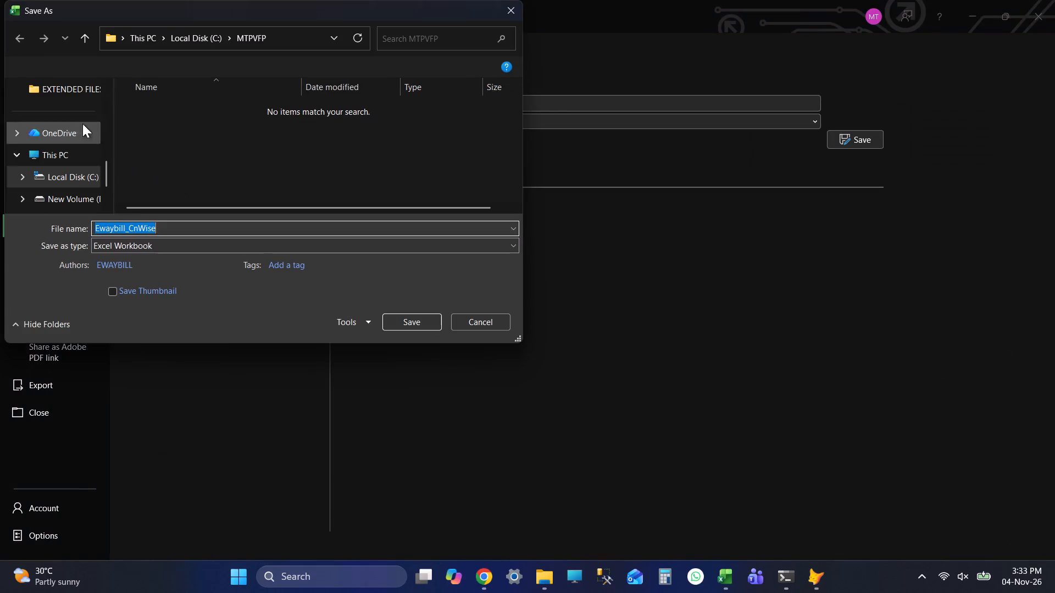
left_click(78, 188)
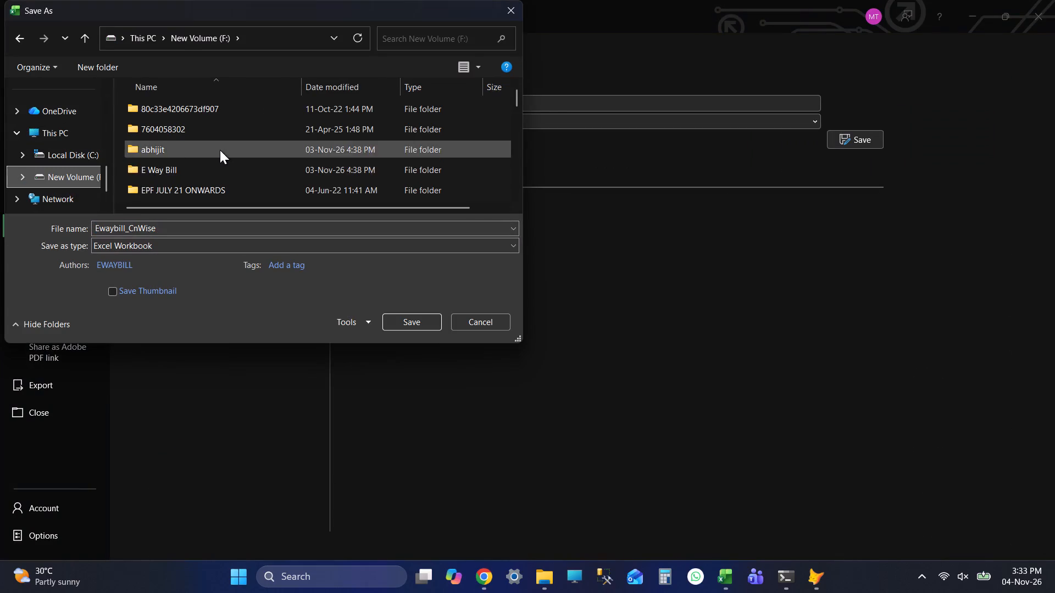
double_click(209, 161)
double_click(224, 133)
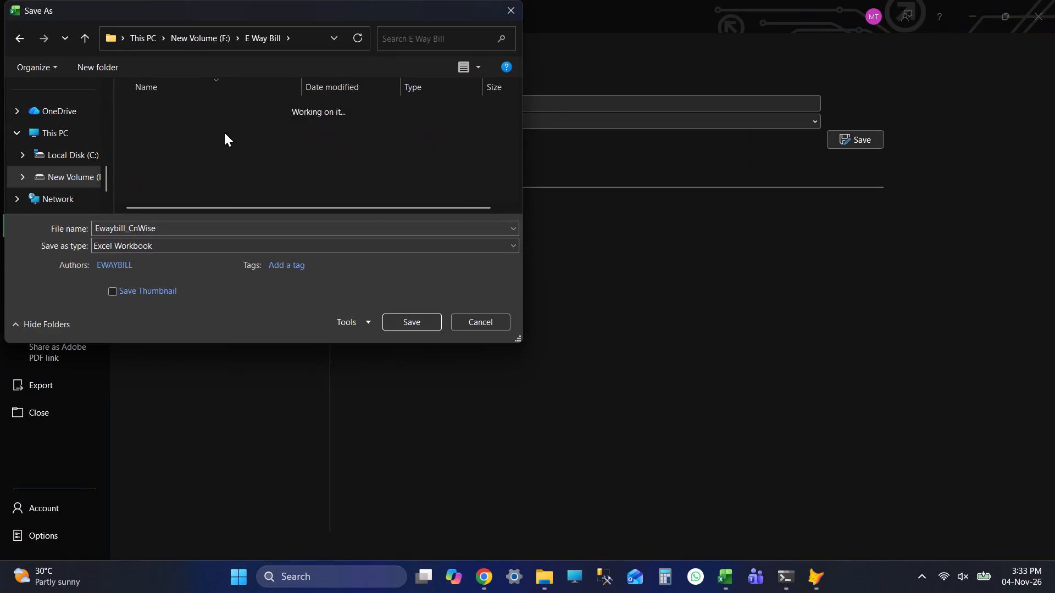
double_click(229, 104)
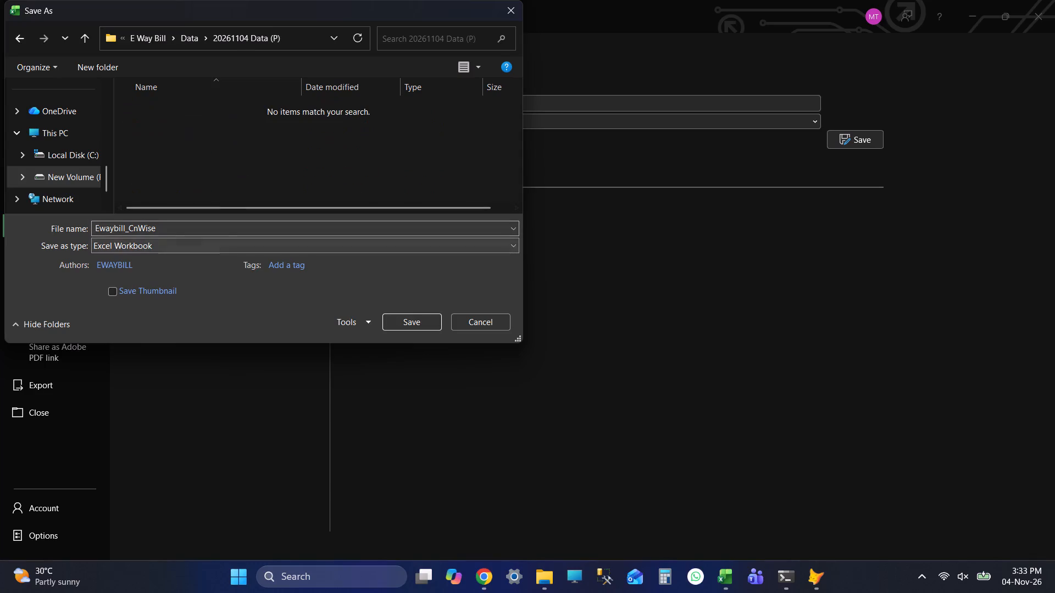
left_click(199, 227)
type("TOPASY")
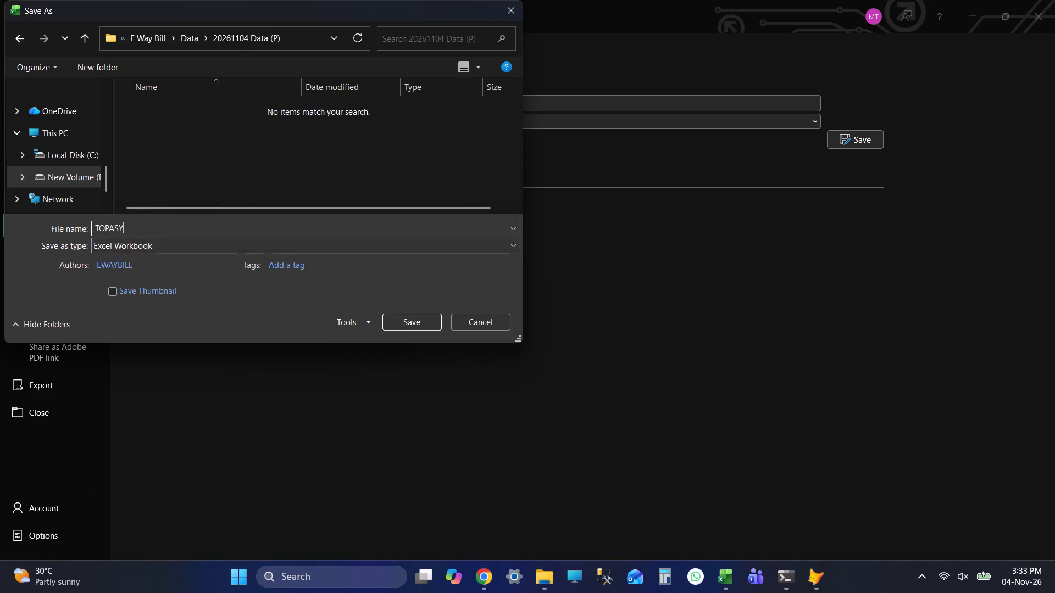
key("BackSpace")
key("BackSpace")
key("y")
left_click(409, 320)
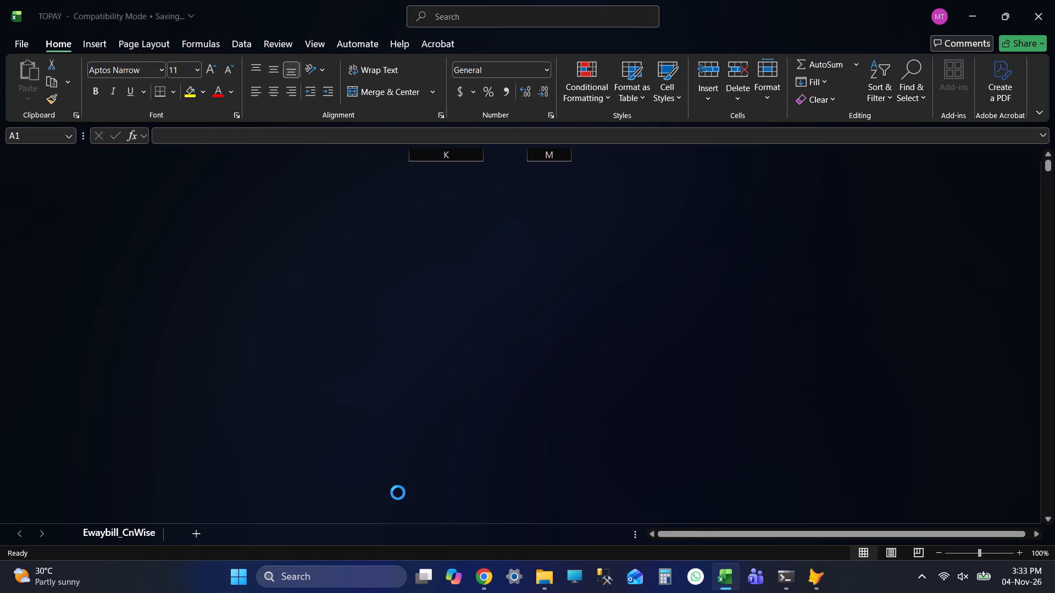
left_click(1054, 0)
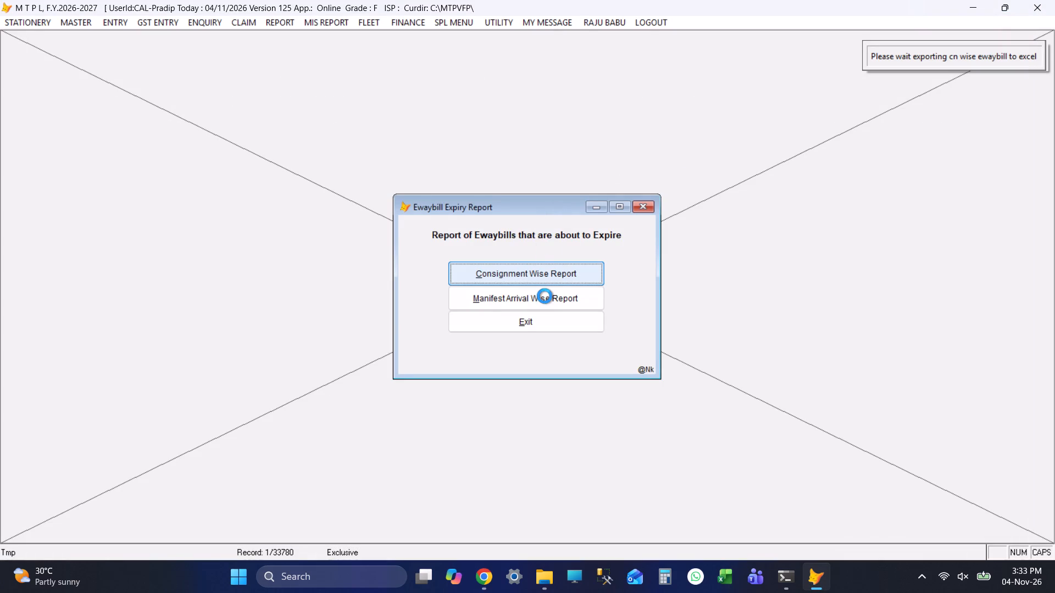
Export the Manifest Arrival Wise Report to Excel, save it as ARRIVAL in the 20261104 Data (P) folder, and close it.
left_click(545, 296)
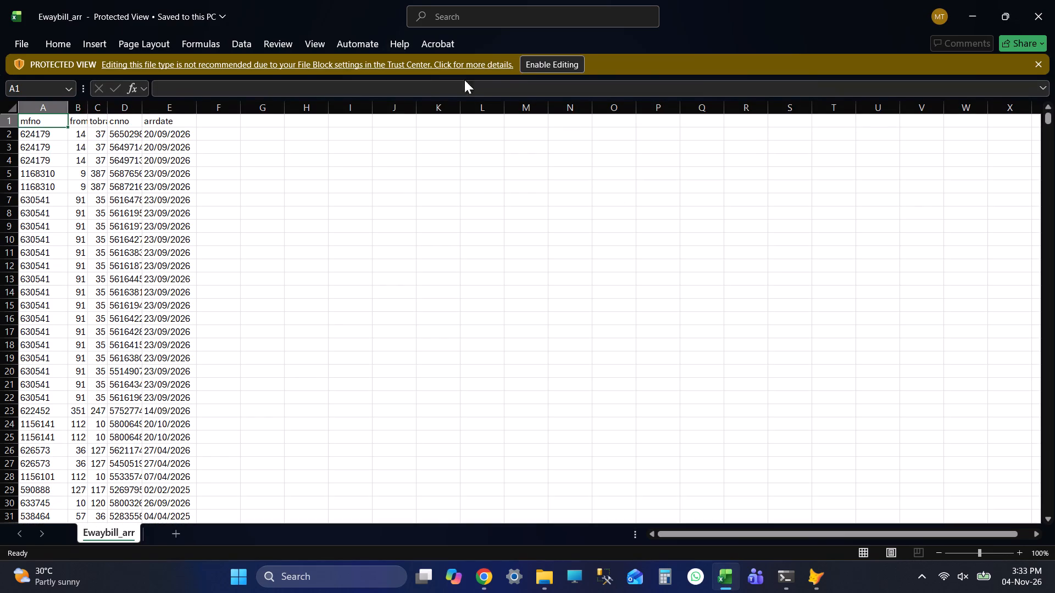
left_click(535, 63)
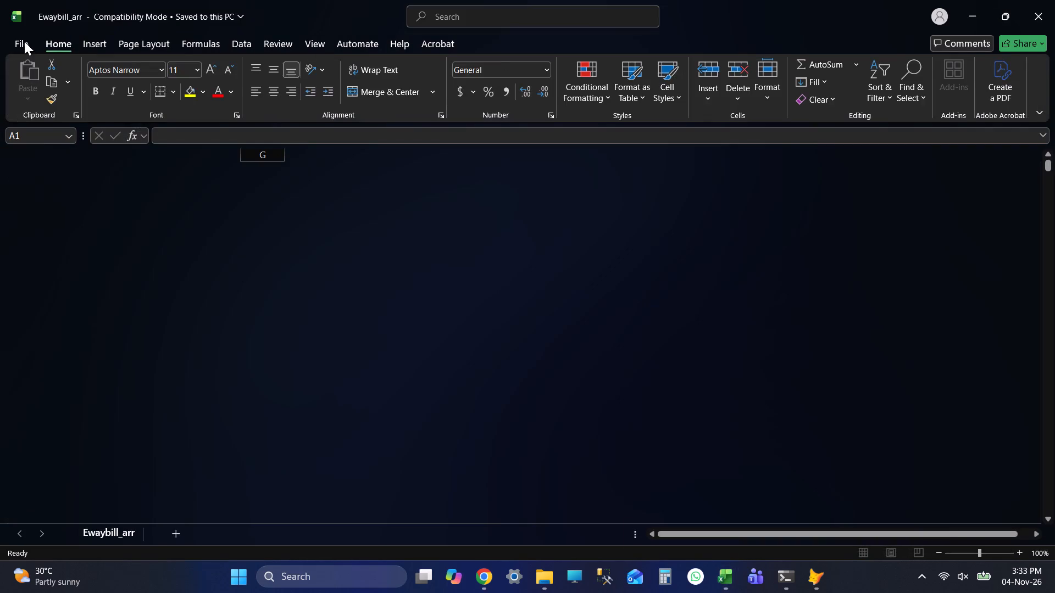
left_click(24, 41)
left_click(49, 231)
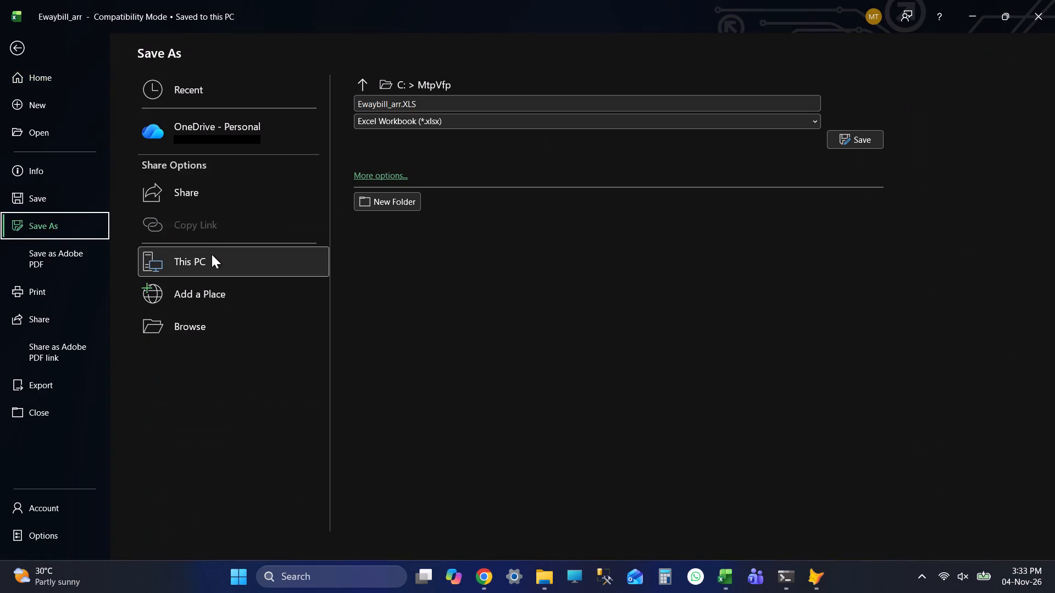
double_click(212, 254)
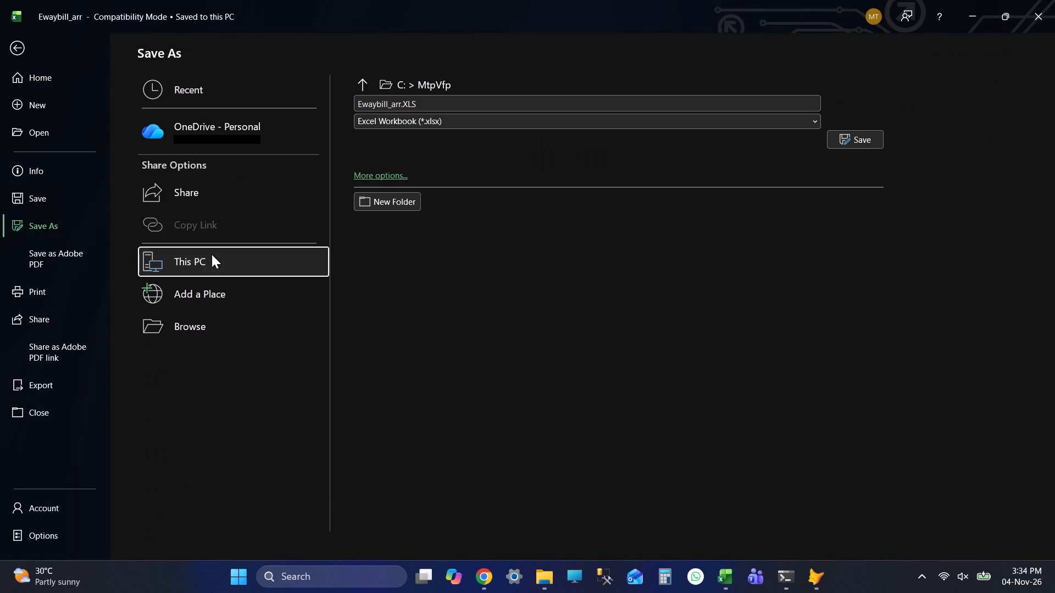
left_click(73, 194)
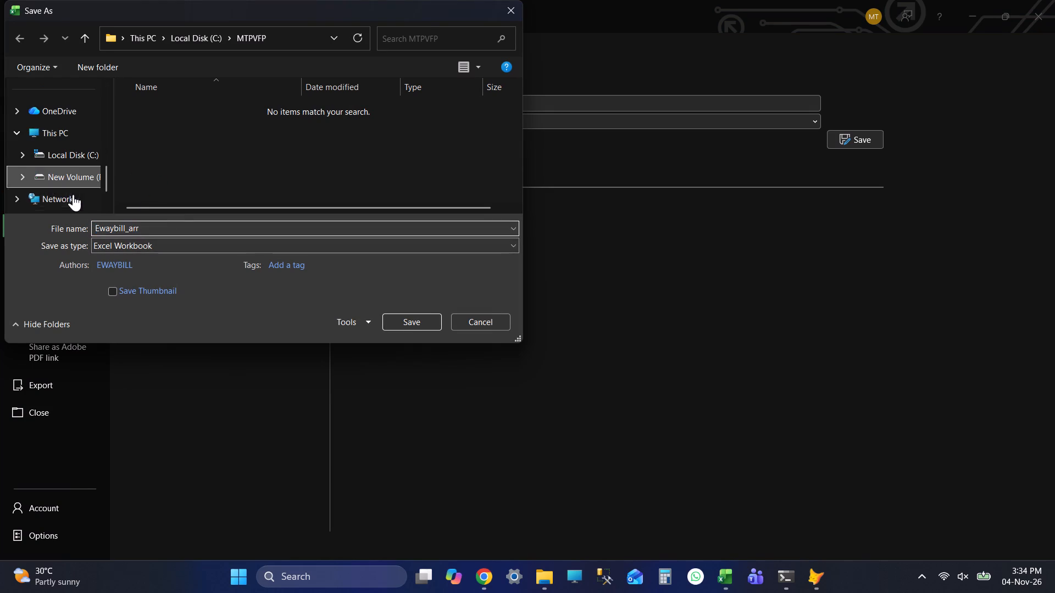
double_click(211, 164)
double_click(218, 126)
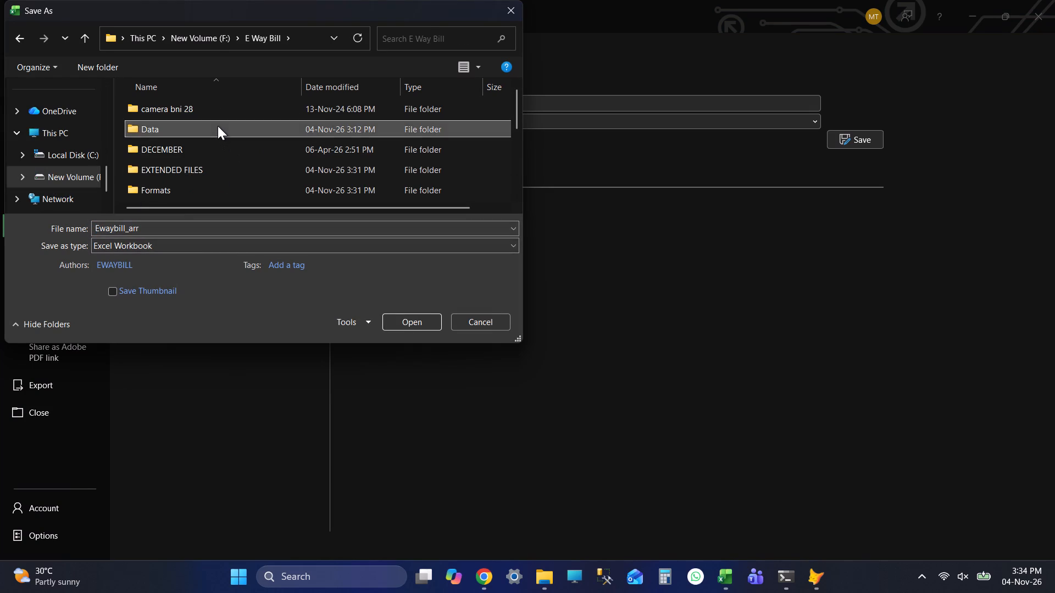
double_click(210, 108)
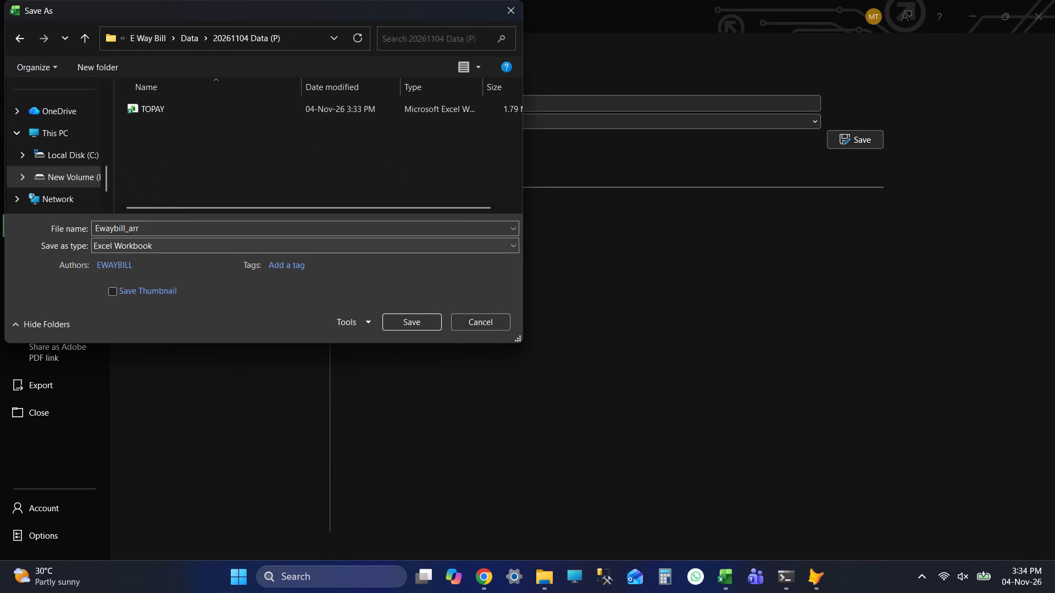
left_click(182, 228)
type("ARRIVAL")
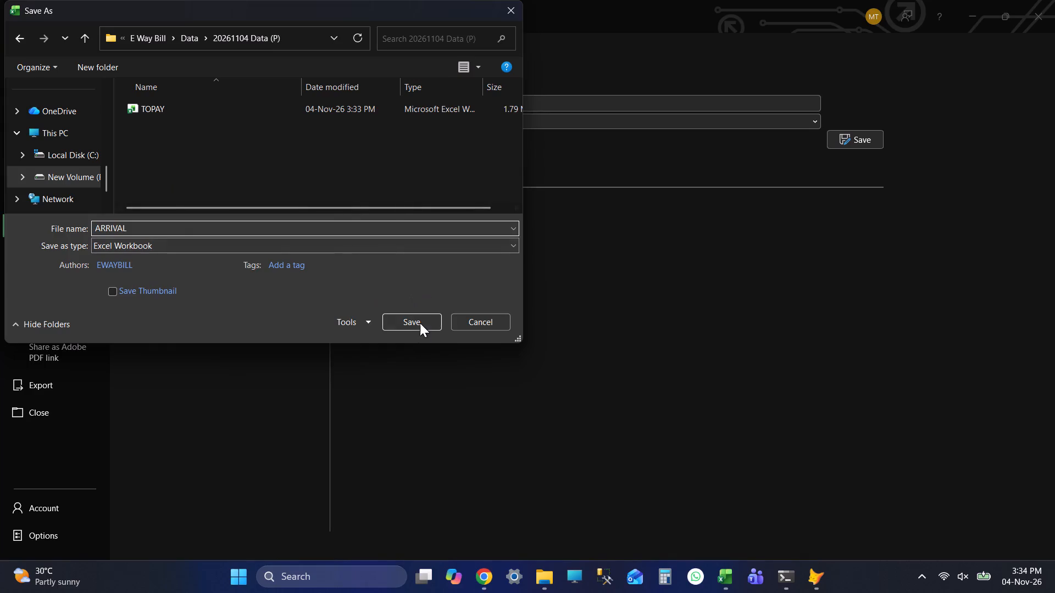
left_click(418, 330)
left_click(1054, 0)
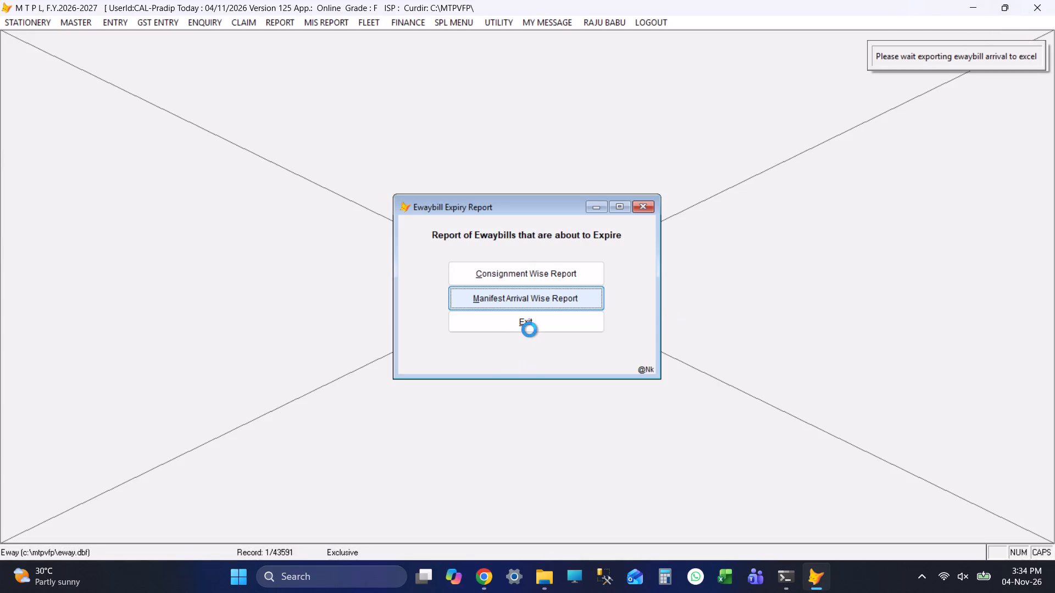
Exit the Ewaybill Expiry Report and log out of the M T P L system.
left_click(529, 329)
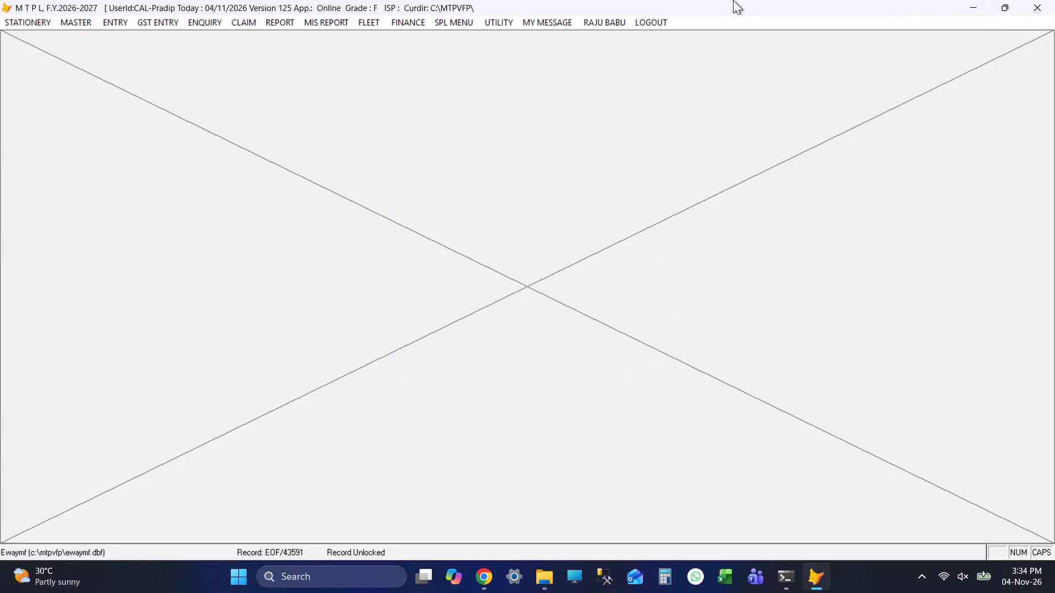
left_click(655, 28)
left_click(491, 327)
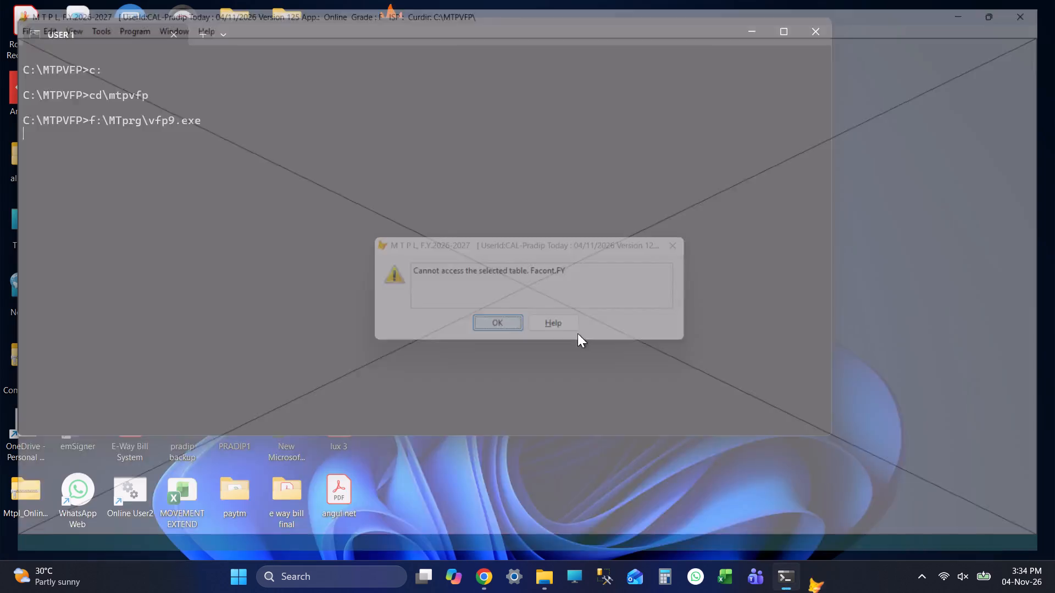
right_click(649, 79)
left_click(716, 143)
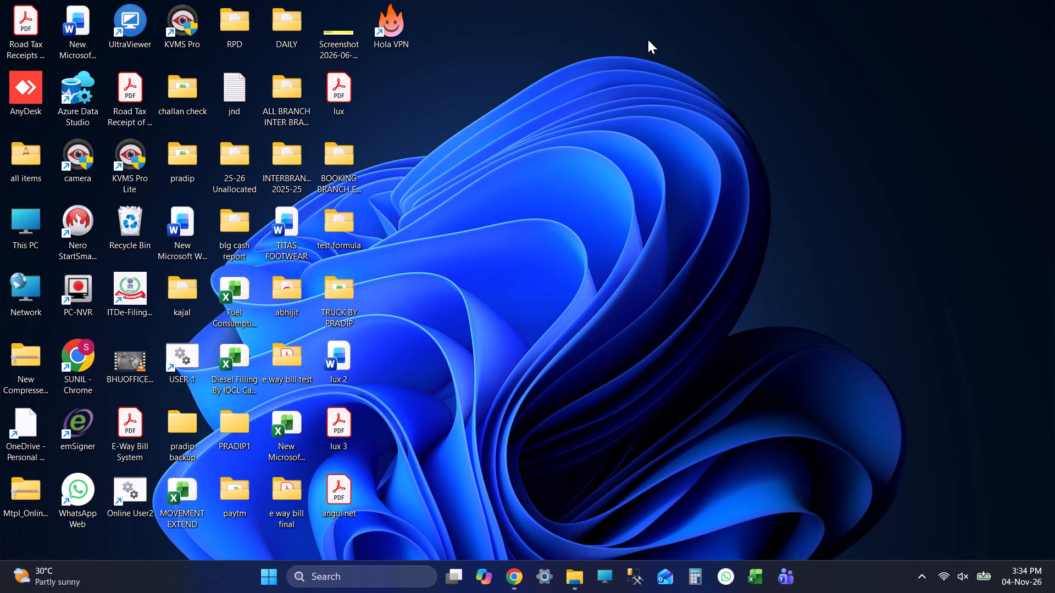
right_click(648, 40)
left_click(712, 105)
In File Explorer, duplicate the 20261102 Eway Bill Expiry Analysis Format workbook in E Way Bill's Formats folder.
double_click(35, 222)
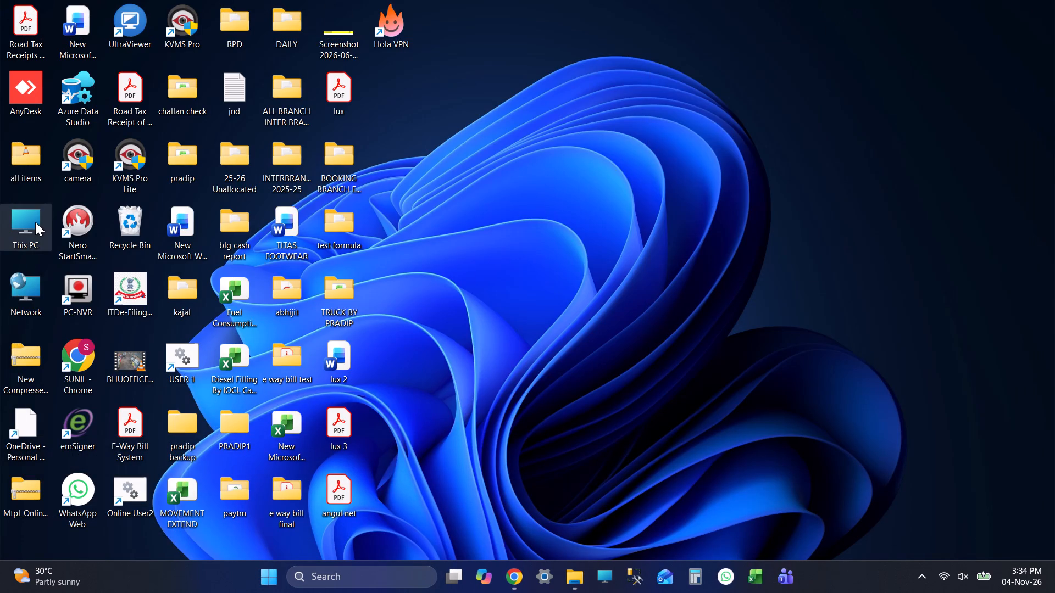
left_click(74, 300)
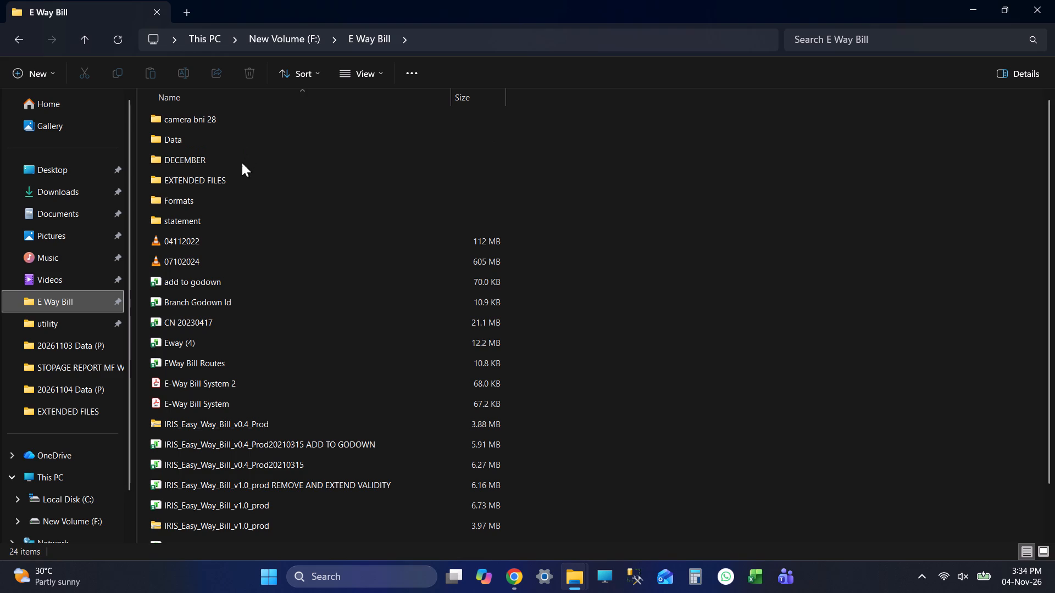
double_click(221, 197)
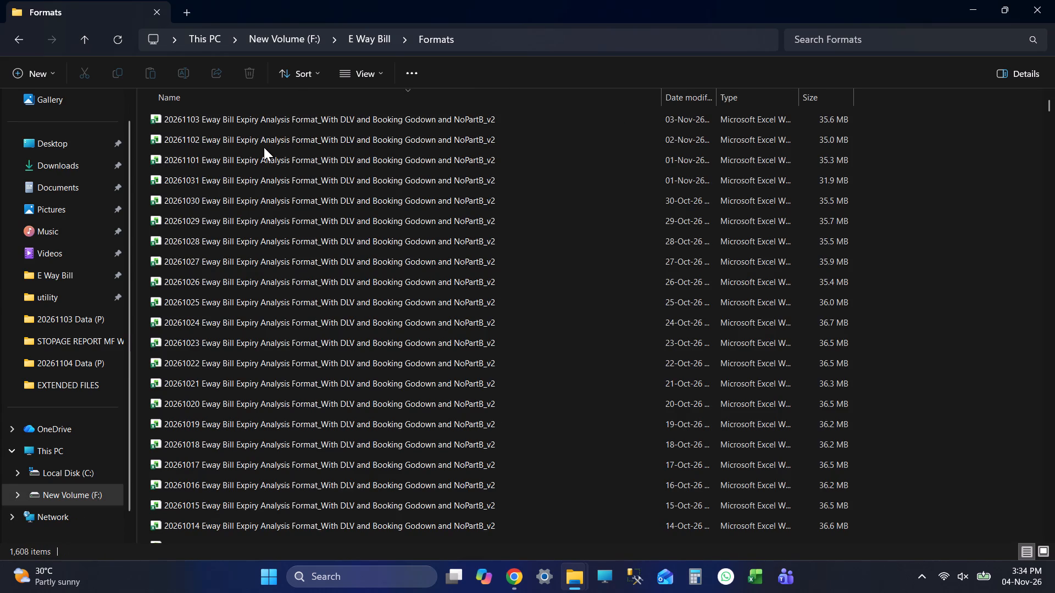
left_click(264, 143)
key("ctrl+c")
key("ctrl+v")
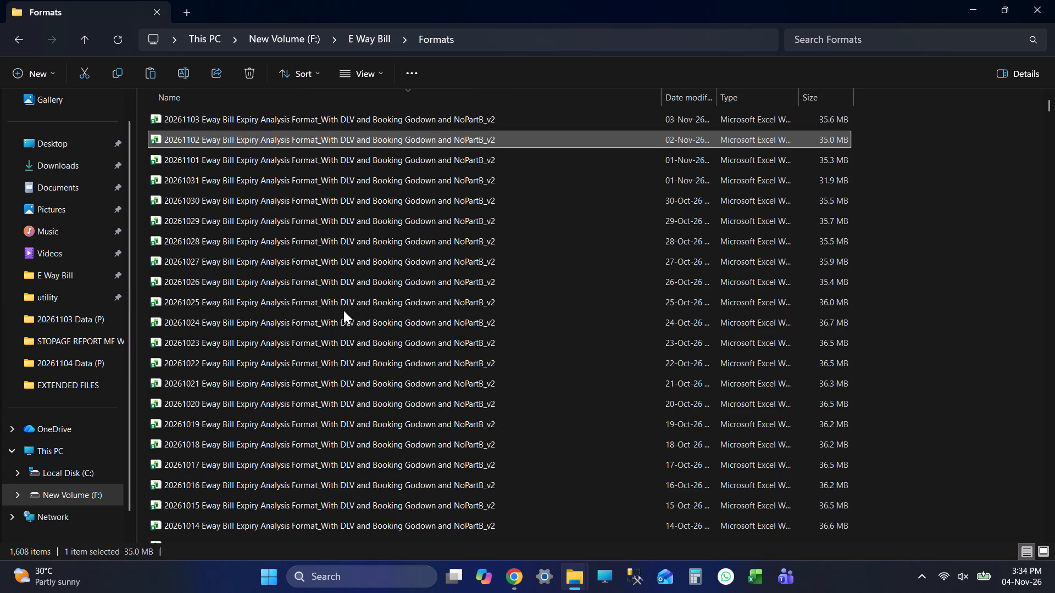
Rename the copied workbook as 20261104 Eway Bill Expiry Analysis Format_With DLV and Booking Godown and NoPartB_v2.
key("F2")
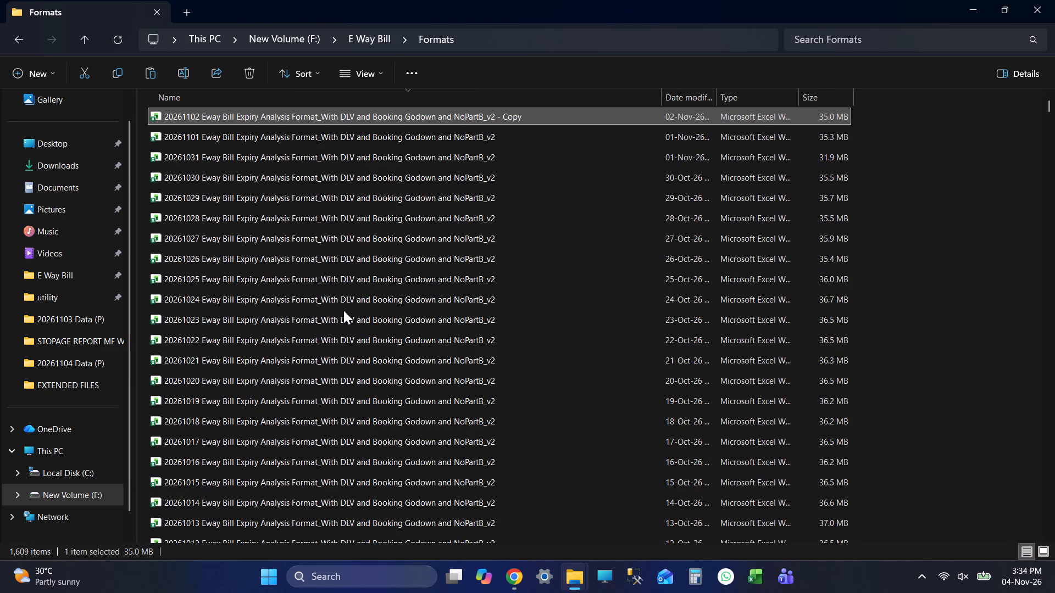
left_click(534, 115)
key("BackSpace")
key("BackSpace")
key("BackSpace")
key("BackSpace")
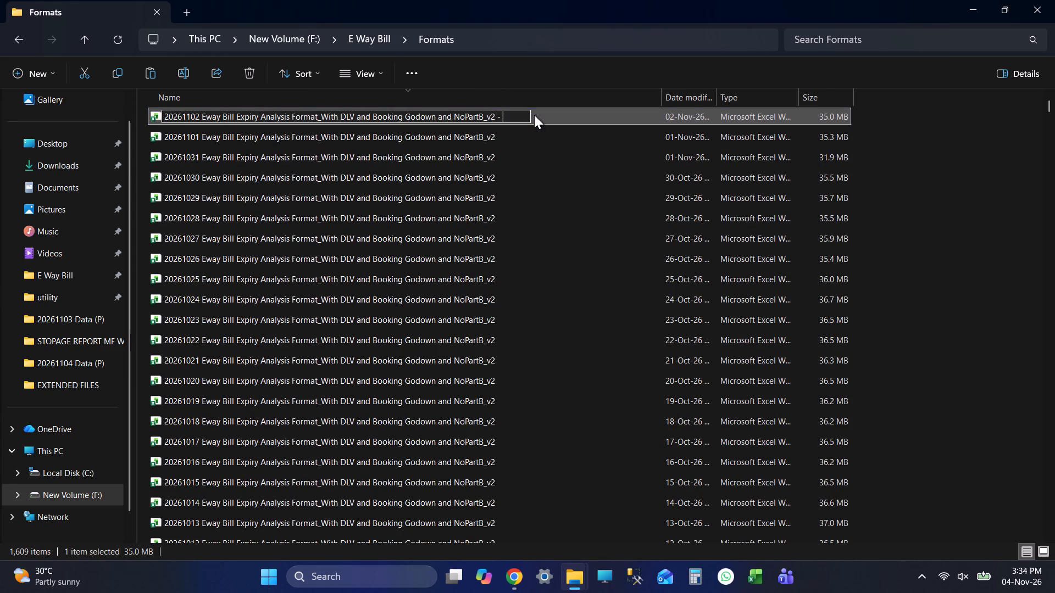
key("BackSpace")
key("BackSpace")
key("BackSpace")
key("ctrl+Left")
key("ctrl+Left")
key("ctrl+Left")
key("ctrl+Left")
key("ctrl+Left")
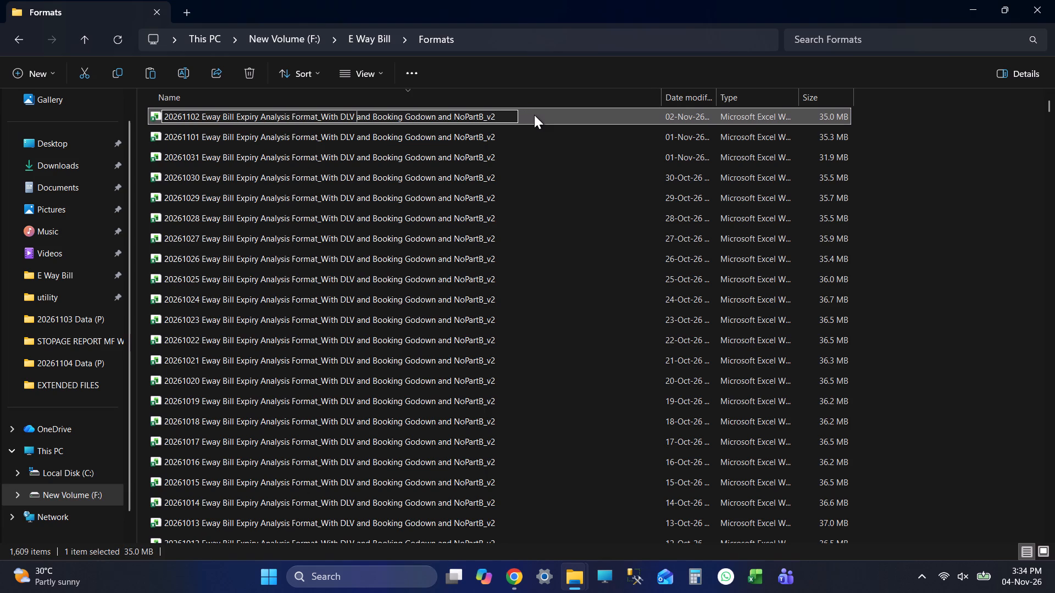
key("ctrl+Left")
key("ctrl+Left")
key("ctrl+Left")
key("ctrl+Left")
key("ctrl+Left")
key("ctrl+Left")
key("Left")
key("BackSpace")
key("4")
left_click(492, 68)
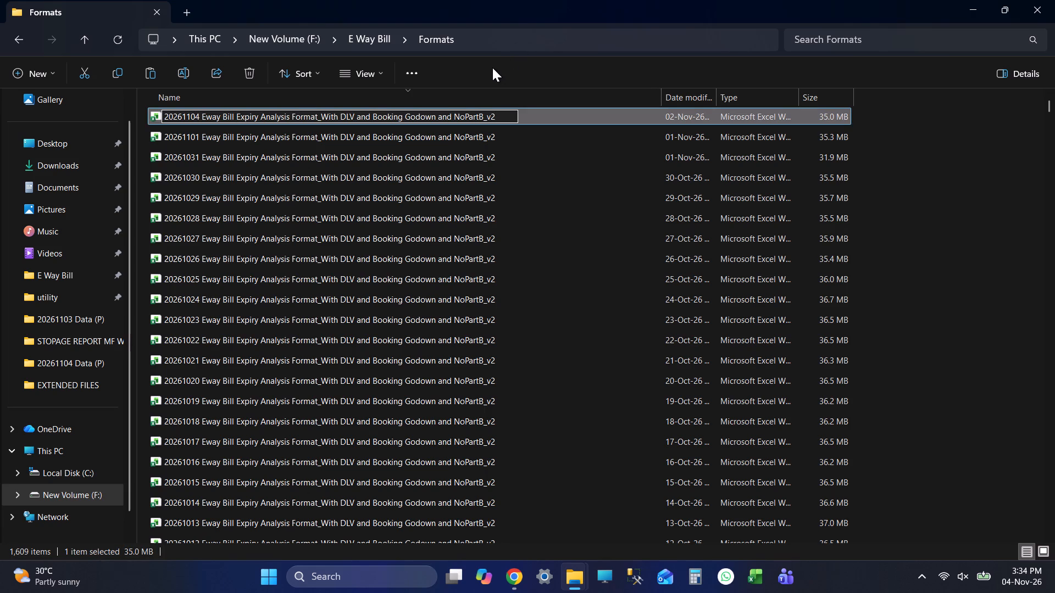
Open the 20261104 Eway Bill Expiry Analysis workbook in Excel, enable its content, and select cell A3 on the Analysis sheet.
double_click(256, 113)
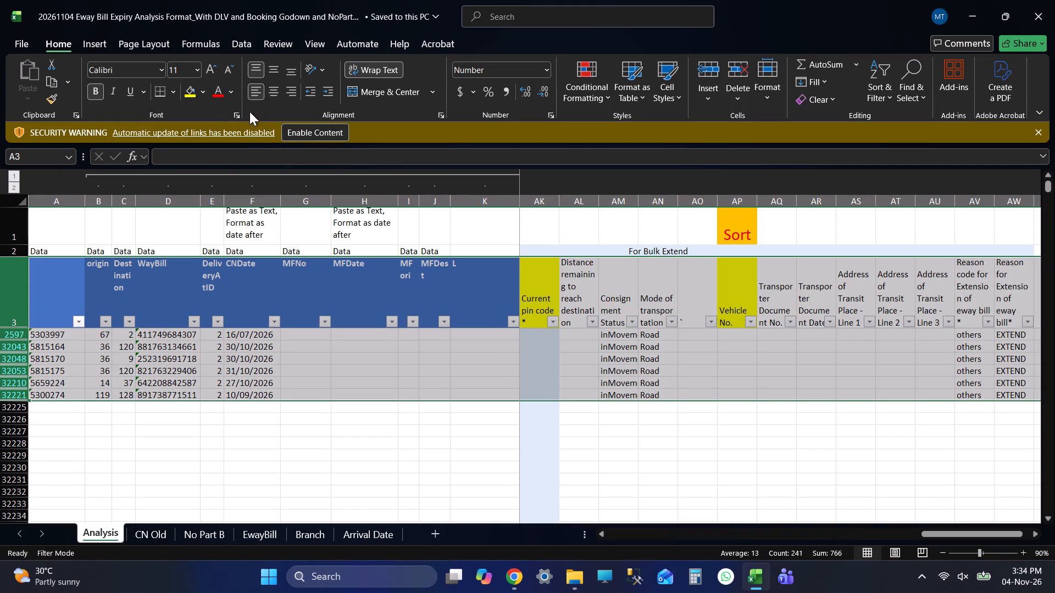
left_click(323, 128)
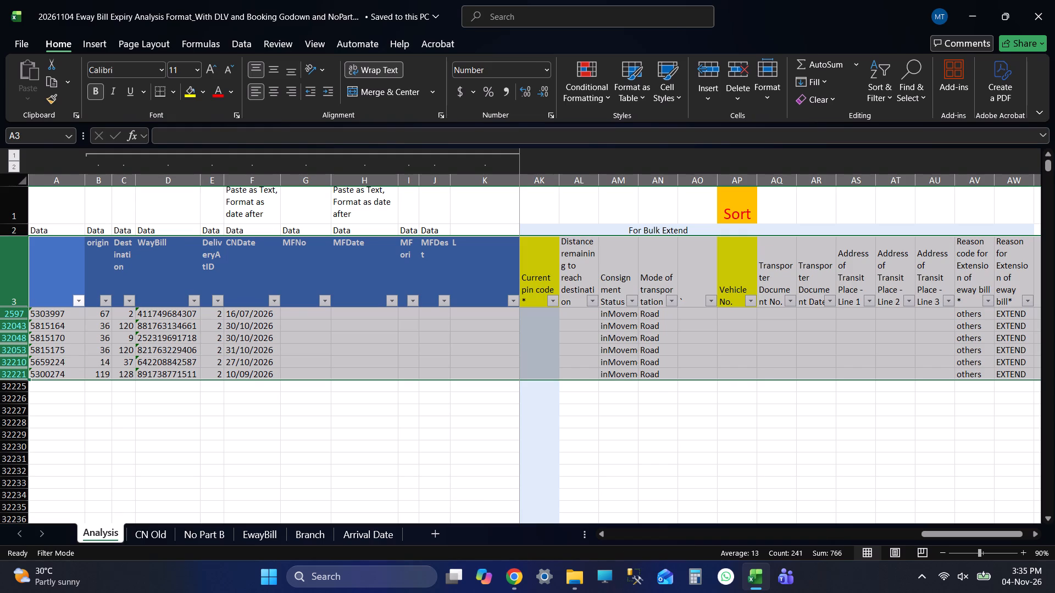
left_click(48, 259)
key("Down")
key("Up")
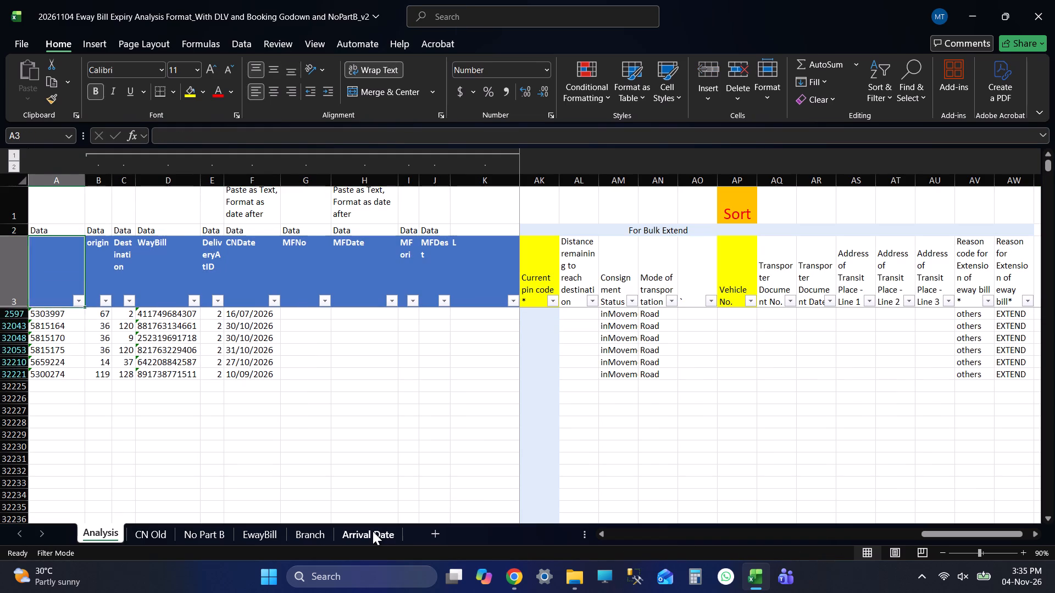
Remove the filters from the header row 3 on the Analysis sheet so all rows are shown.
key("Down")
key("Up")
key("Left")
key("Left")
key("Left")
key("ctrl+shift+Right")
key("ctrl+shift+Right")
key("ctrl+shift+Right")
key("ctrl+shift+Right")
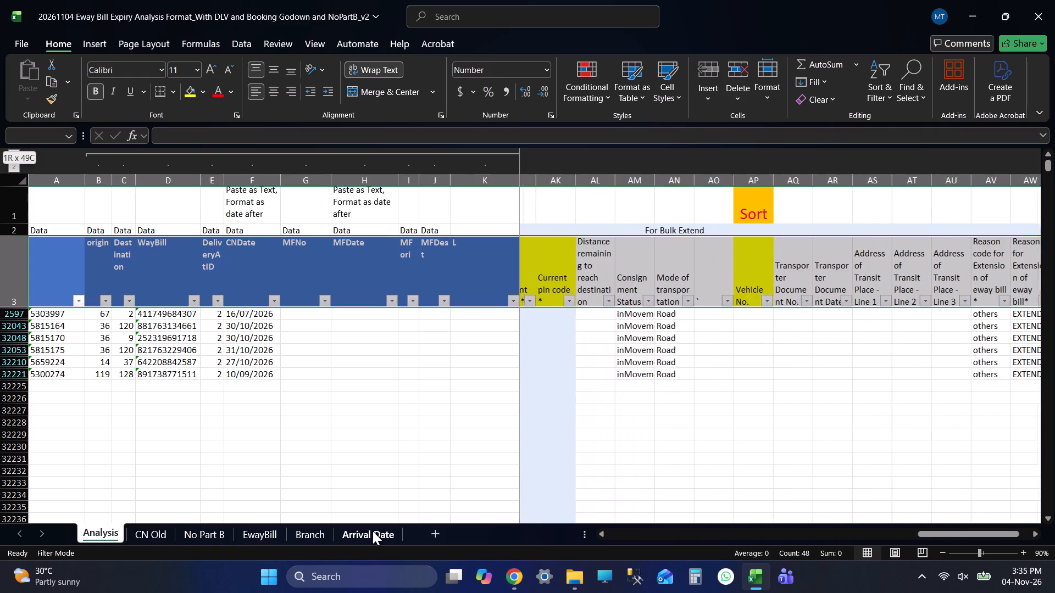
key("ctrl+shift+Right")
key("ctrl+shift+Right")
key("ctrl+shift+Right")
key("ctrl+shift+Right")
key("ctrl+shift+Right")
key("ctrl+shift+l")
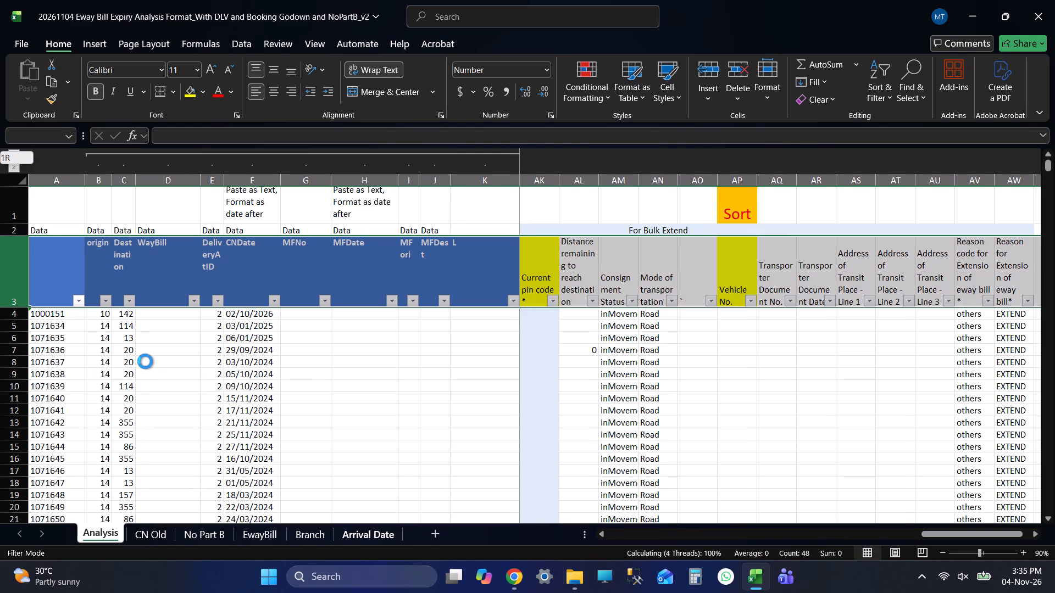
Clear the old data in columns A to K of the Analysis sheet, from row 4 through row 32224, leaving the formula columns.
left_click(52, 276)
key("Down")
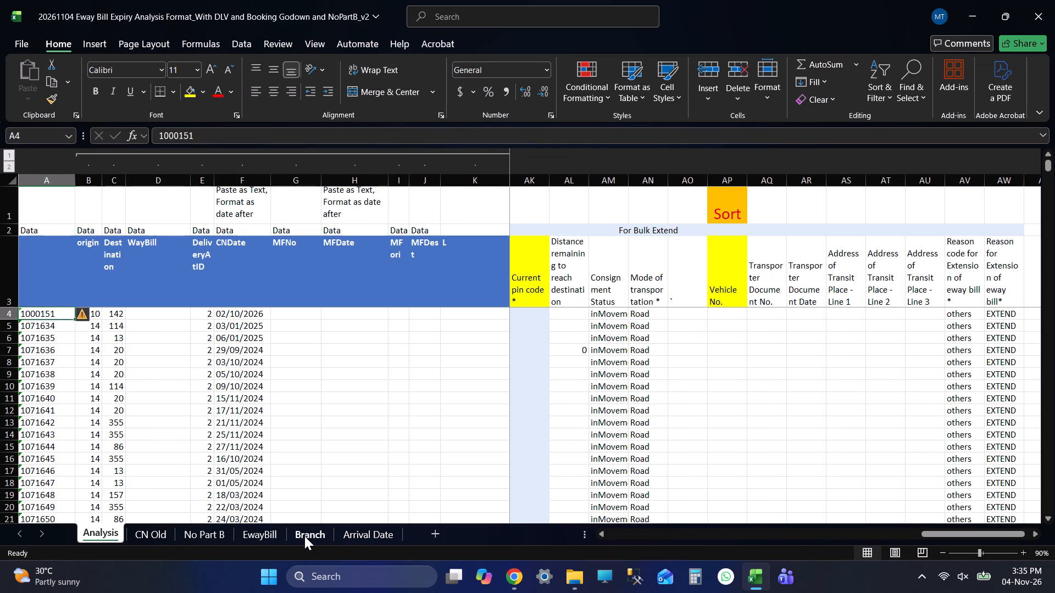
key("Up")
key("Left")
key("Left")
key("Left")
key("Left")
key("Down")
key("shift+Right")
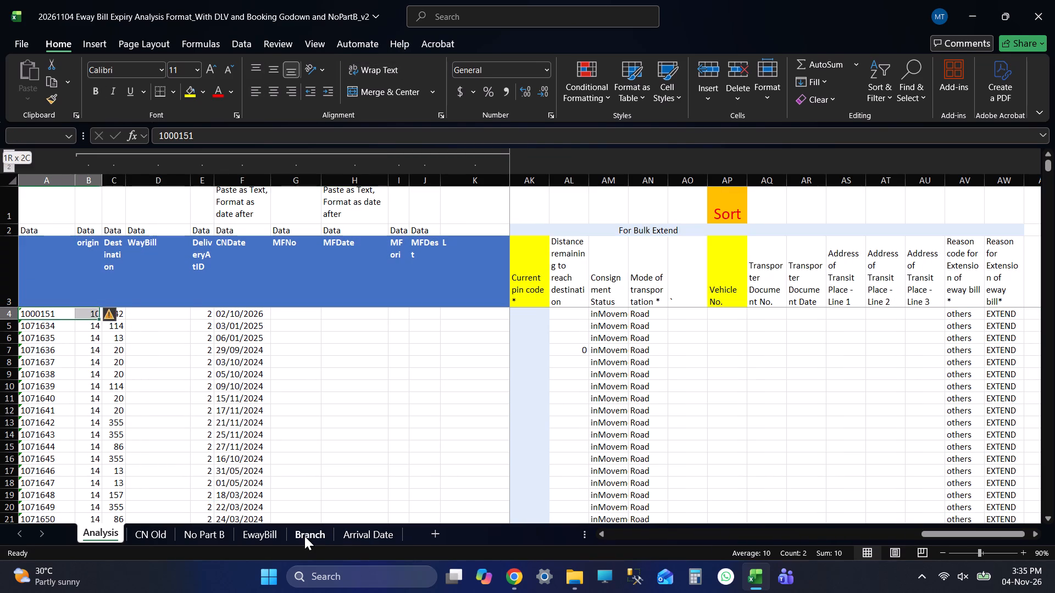
key("shift+Right")
key("shift+Right")
key("shift+Right")
key("shift+Right")
key("shift+Right")
key("shift+Right")
key("shift+Right")
key("shift+Right")
key("shift+Right")
key("ctrl+shift+Down")
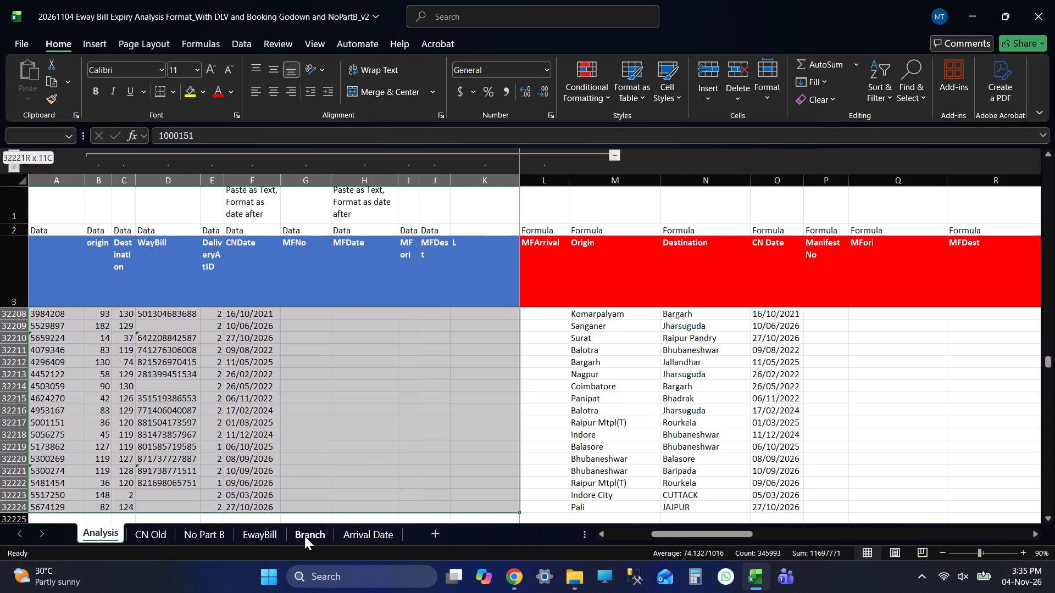
scroll(568, 482, "down", 2)
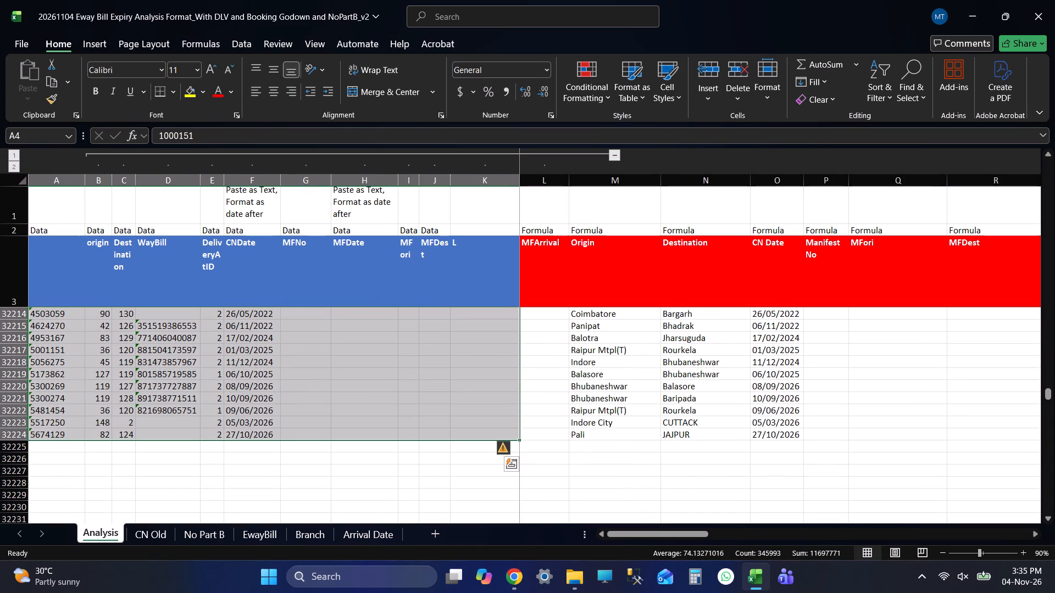
key("Delete")
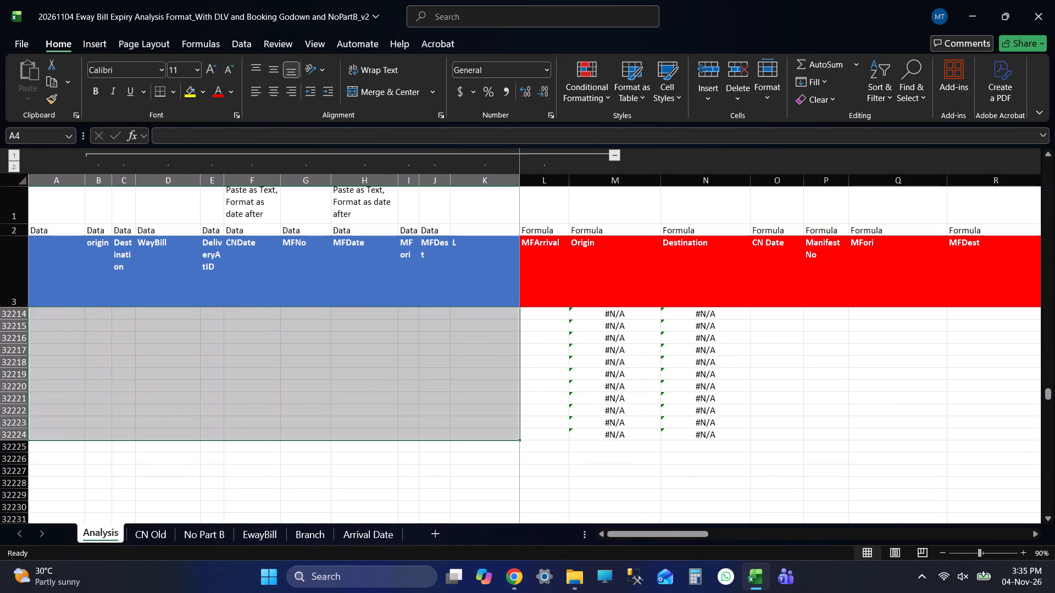
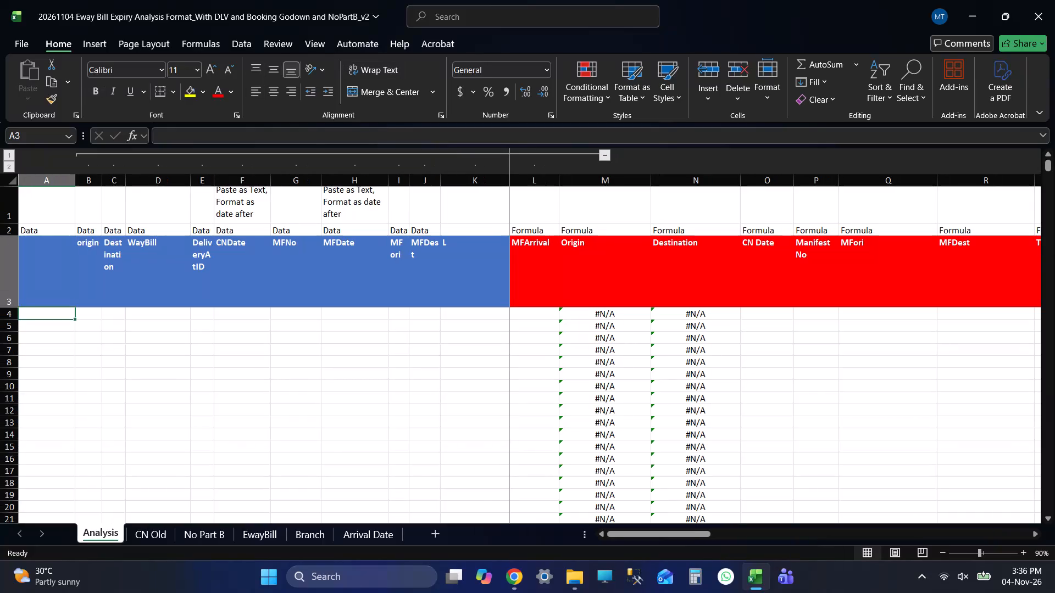
Check column A of the Analysis sheet from row 4 to the last row for leftover data, ending on cell A4.
key("Down")
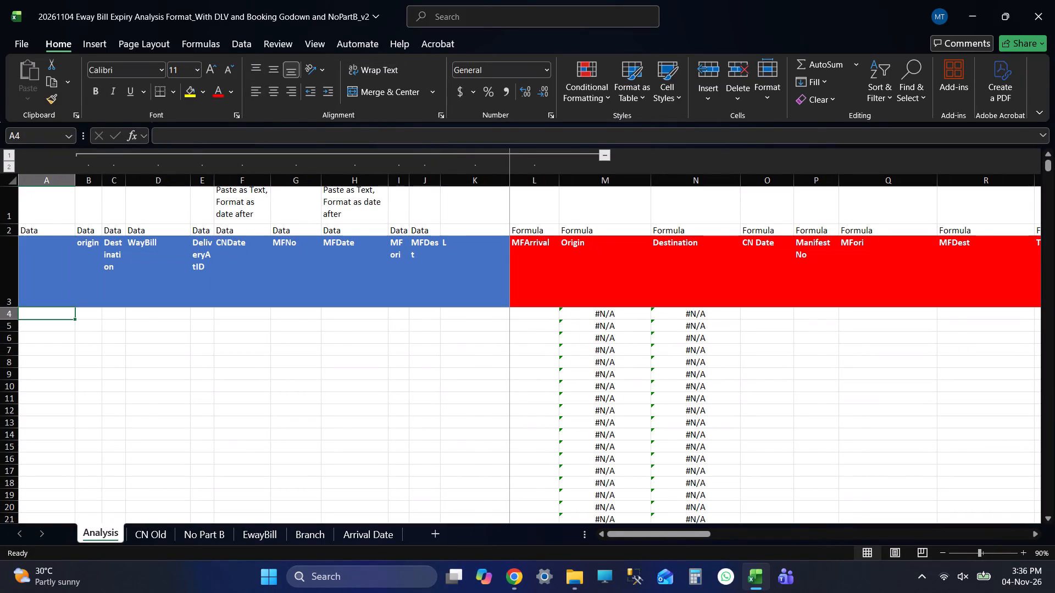
key("ctrl+Down")
key("Down")
key("Down")
key("Down")
key("ctrl+Up")
key("Down")
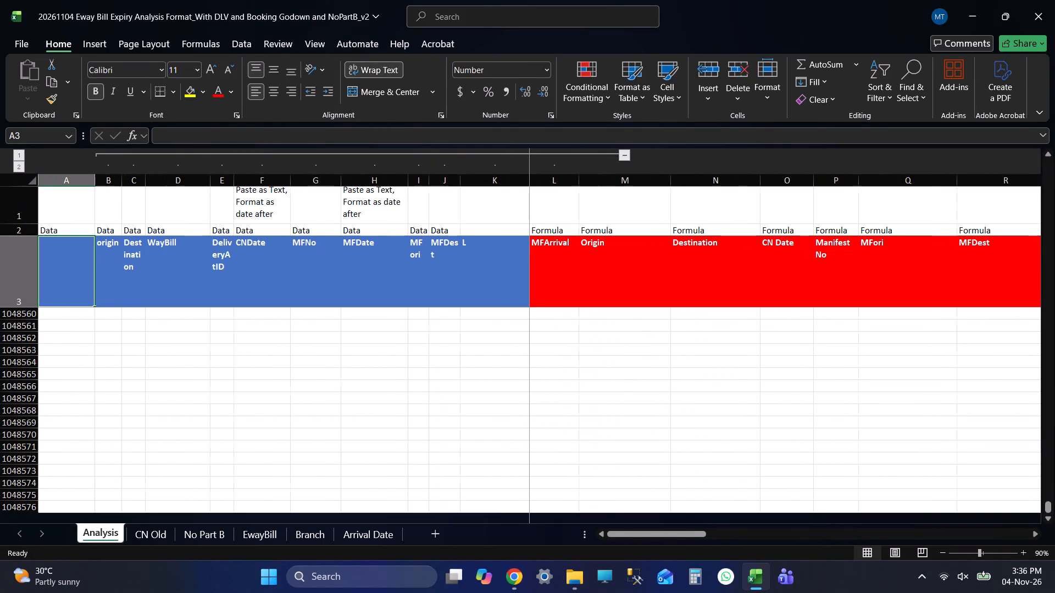
key("Up")
key("Down")
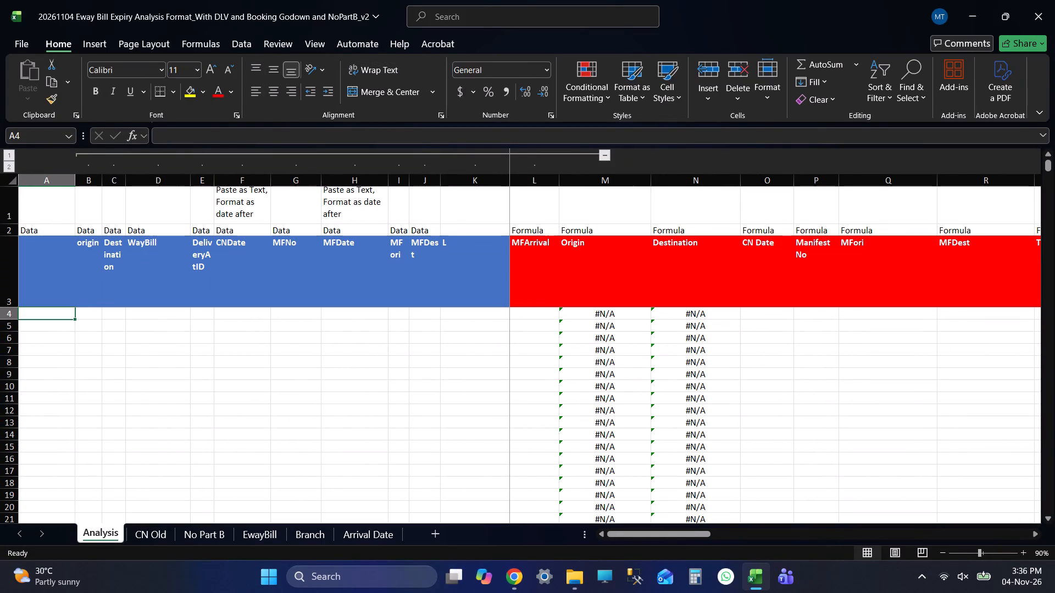
key("Up")
key("Down")
key("ctrl+Down")
key("Down")
key("Down")
key("Down")
key("ctrl+Up")
key("Down")
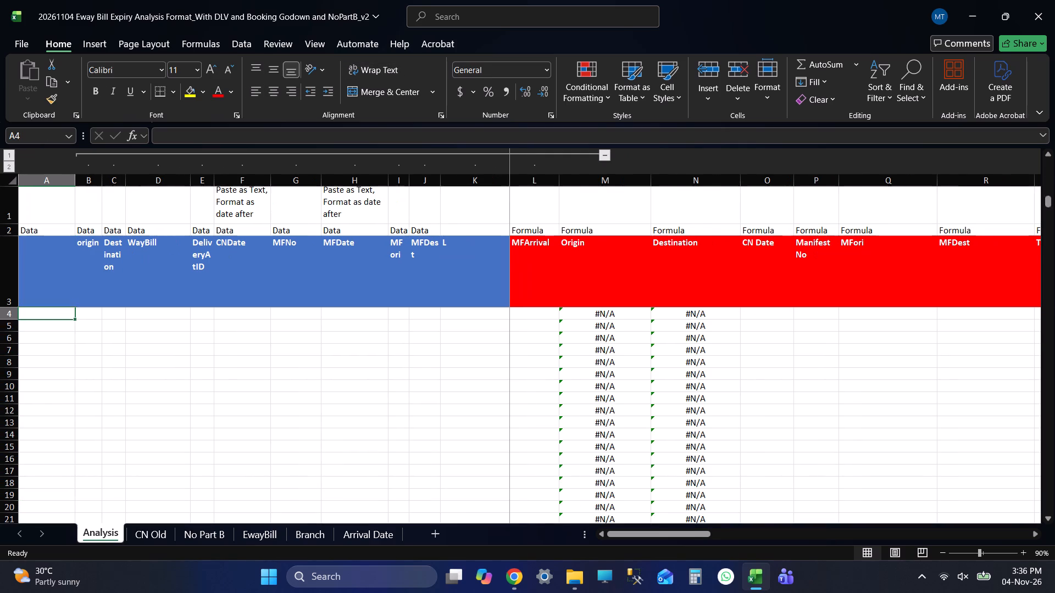
key("Down")
key("ctrl+Down")
key("Down")
key("ctrl+Up")
key("Down")
key("Up")
key("Down")
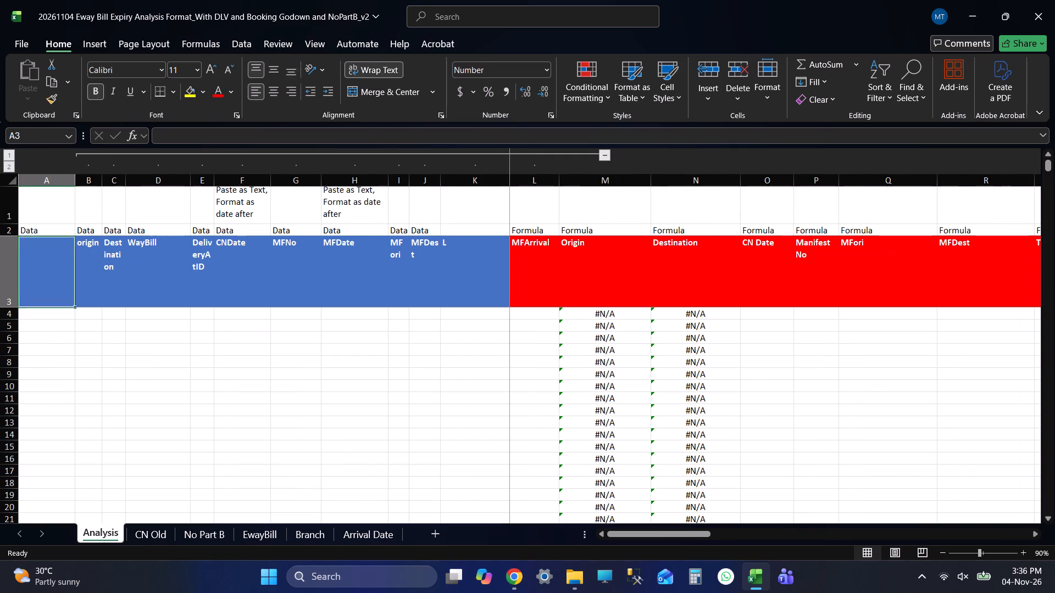
key("Up")
key("Down")
key("Up")
key("Left")
key("Left")
key("Left")
key("Down")
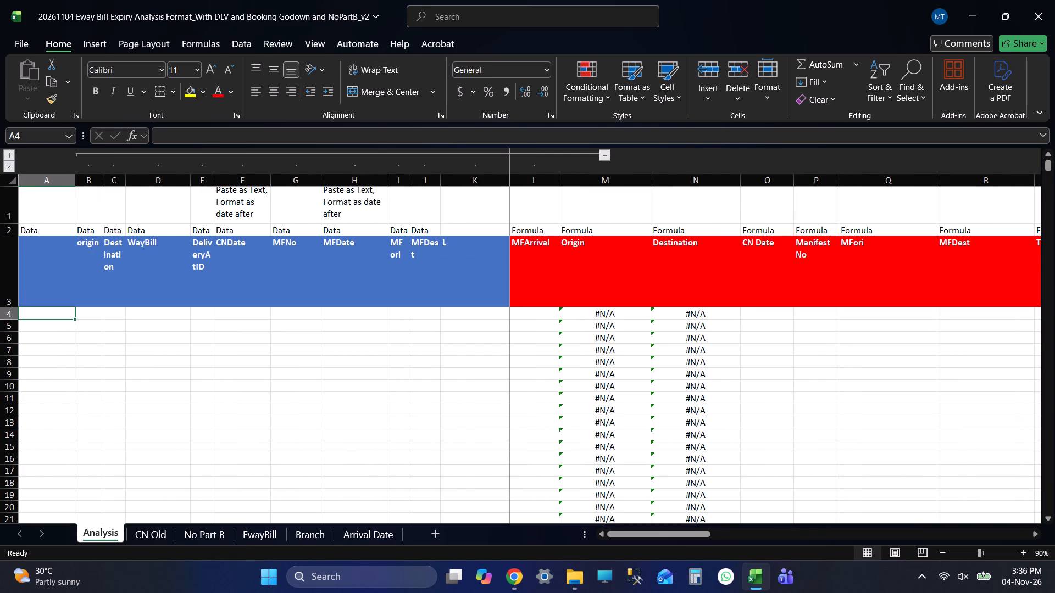
Clear the old e-way bill data on the No Part B sheet from row 3 through row 24, keeping both header rows.
left_click(197, 530)
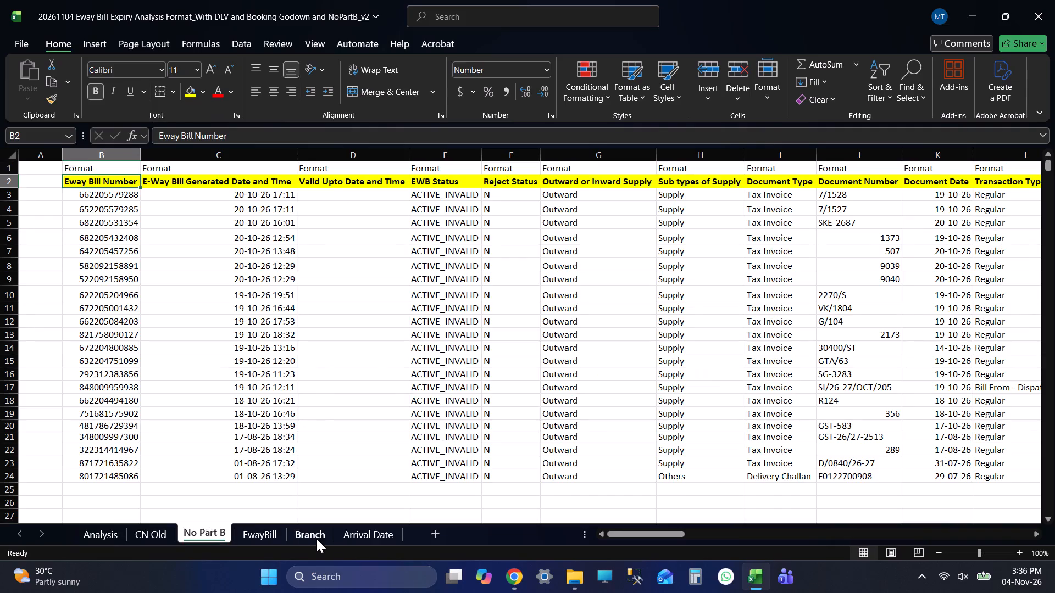
key("Down")
key("ctrl+shift+Right")
key("ctrl+shift+Right")
key("ctrl+shift+Right")
key("ctrl+shift+Right")
key("ctrl+shift+Right")
key("ctrl+shift+Right")
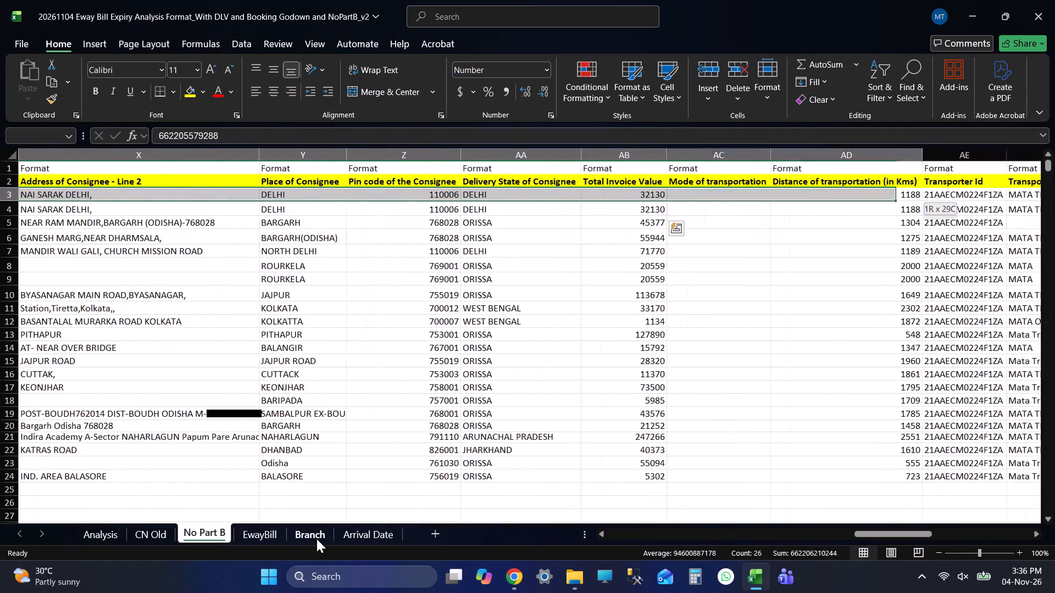
key("ctrl+shift+Right")
key("ctrl+shift+Right")
key("ctrl+shift+Right")
key("ctrl+shift+Down")
key("Delete")
key("Up")
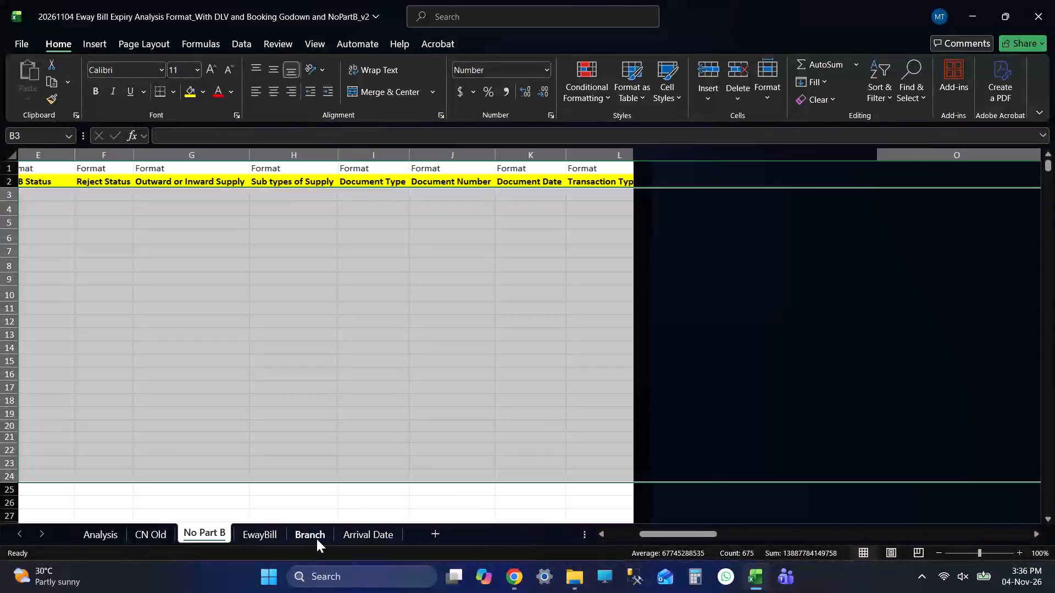
key("Down")
Remove the filters from header row 3, columns B to F, on the EwayBill sheet.
left_click(271, 528)
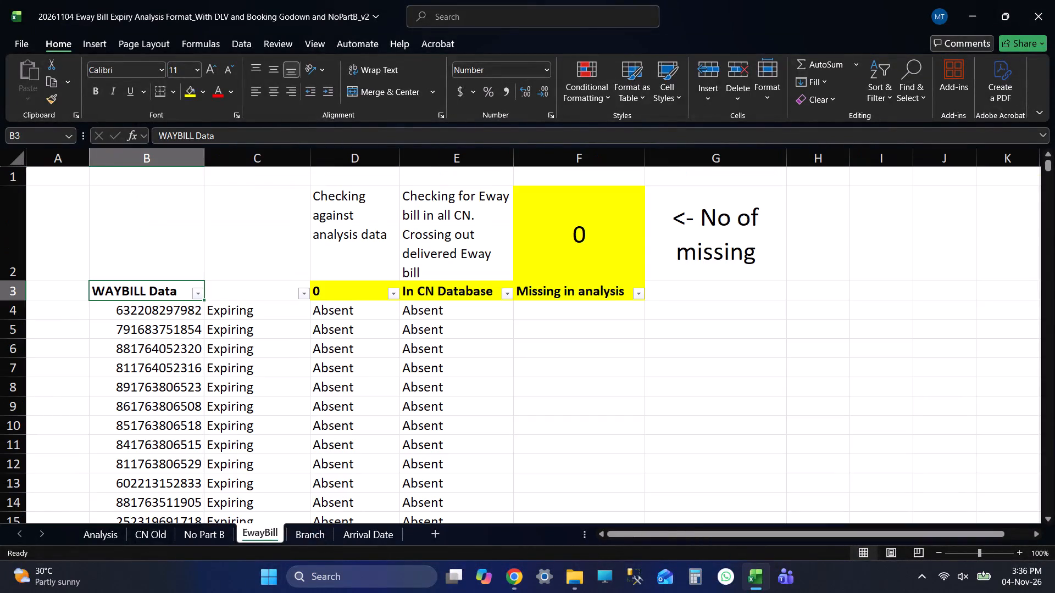
key("ctrl+shift+Right")
key("ctrl+shift+Right")
key("ctrl+shift+l")
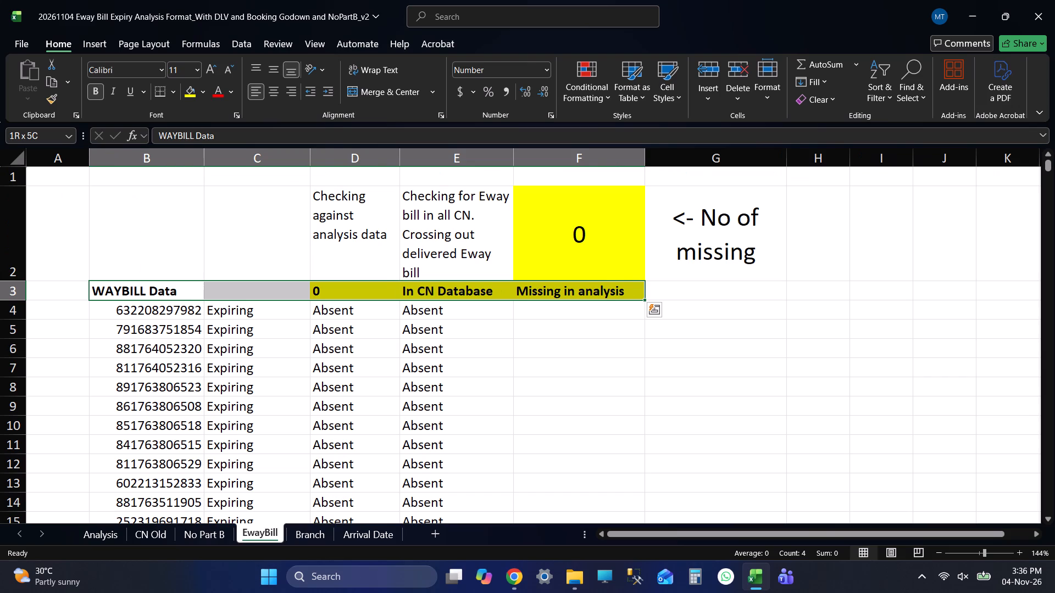
Clear the old waybill numbers in column B of the EwayBill sheet from row 4 down, leaving the formula columns.
key("Down")
key("ctrl+shift+Down")
key("Delete")
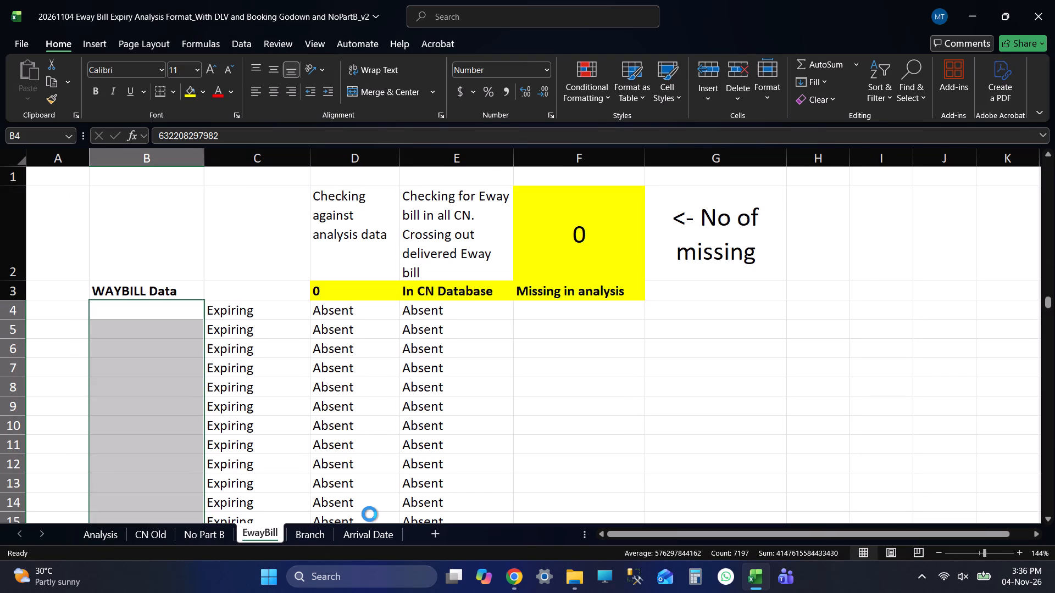
key("Up")
key("Down")
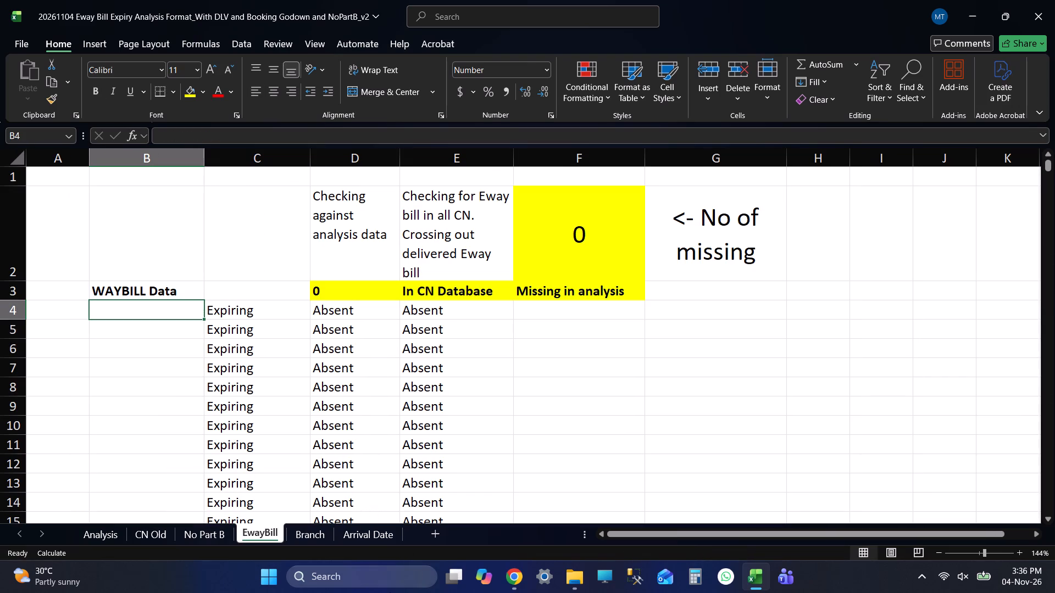
Clear the old manifest arrival data in columns A to E of the Arrival Date sheet, from row 3 down.
left_click(369, 540)
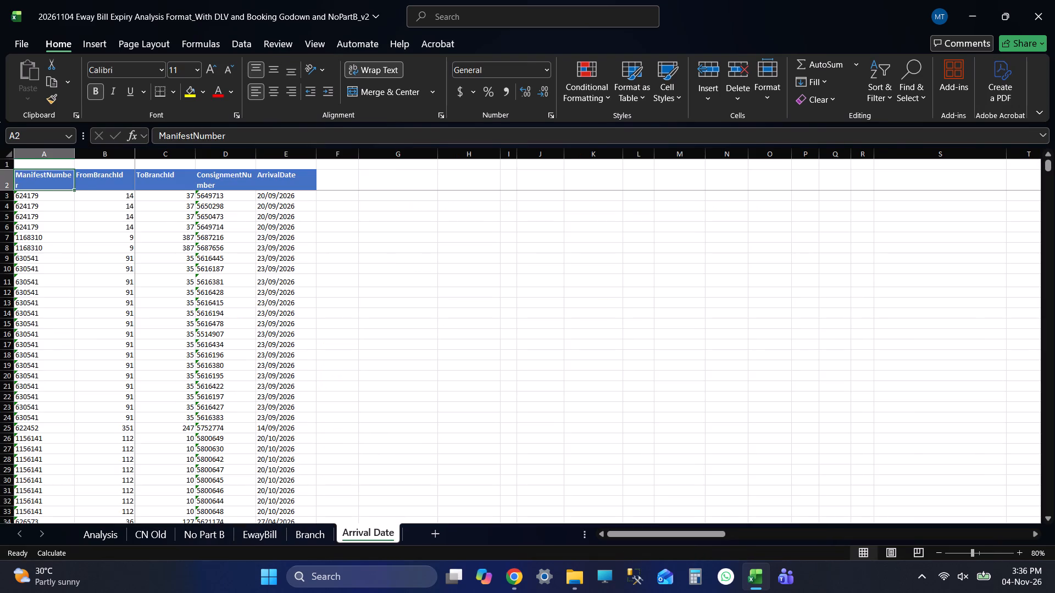
key("Down")
key("ctrl+shift+Right")
key("ctrl+shift+Right")
key("ctrl+shift+Left")
key("ctrl+shift+Down")
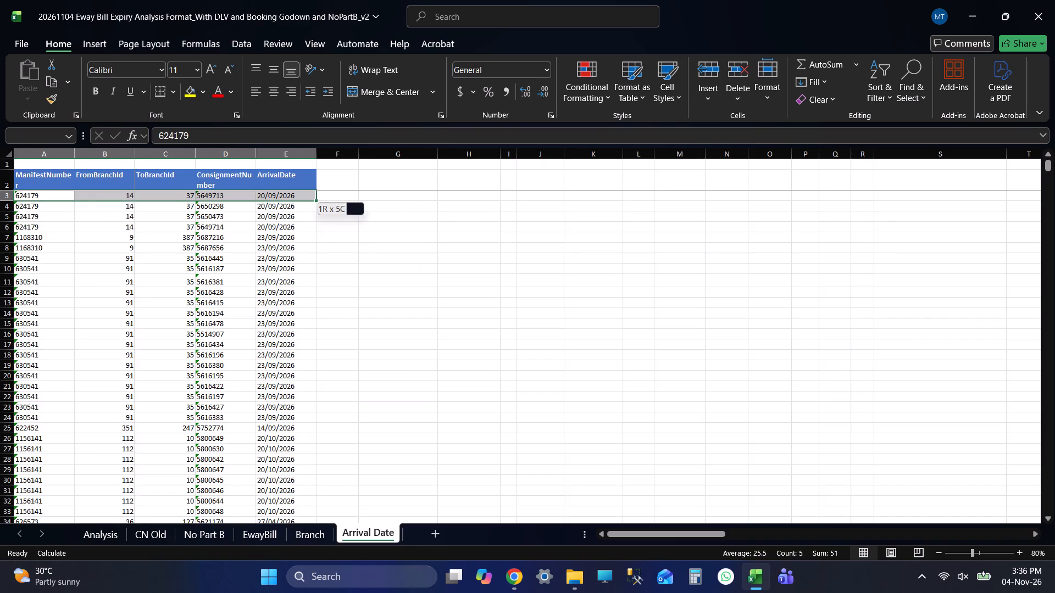
key("Delete")
key("Up")
key("Down")
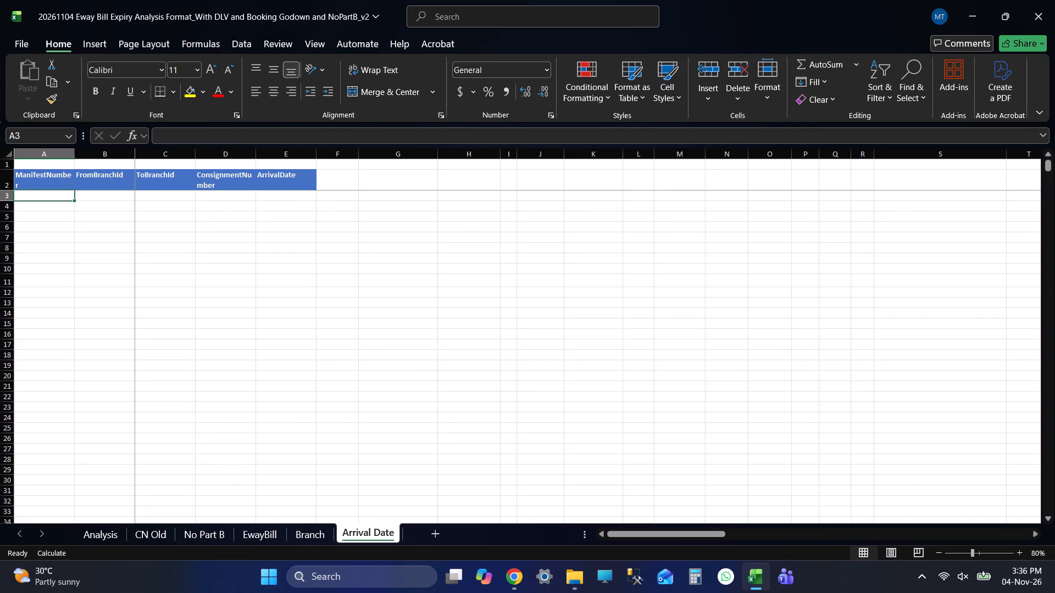
Recheck the cleared EwayBill and No Part B sheets, and save the workbook with the Analysis sheet active.
left_click(263, 532)
left_click(201, 541)
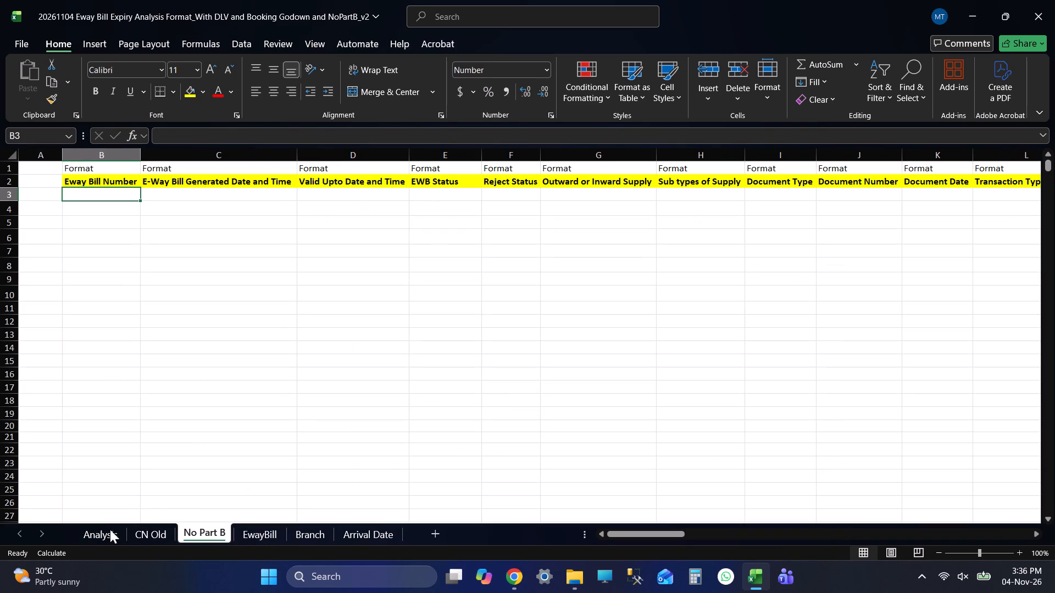
left_click(95, 532)
key("ctrl+s")
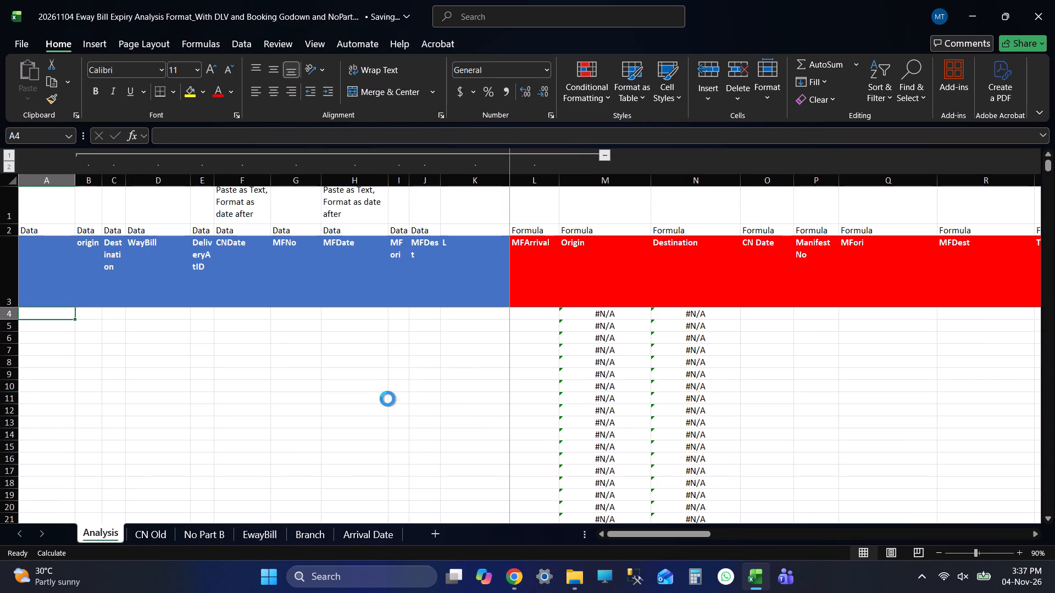
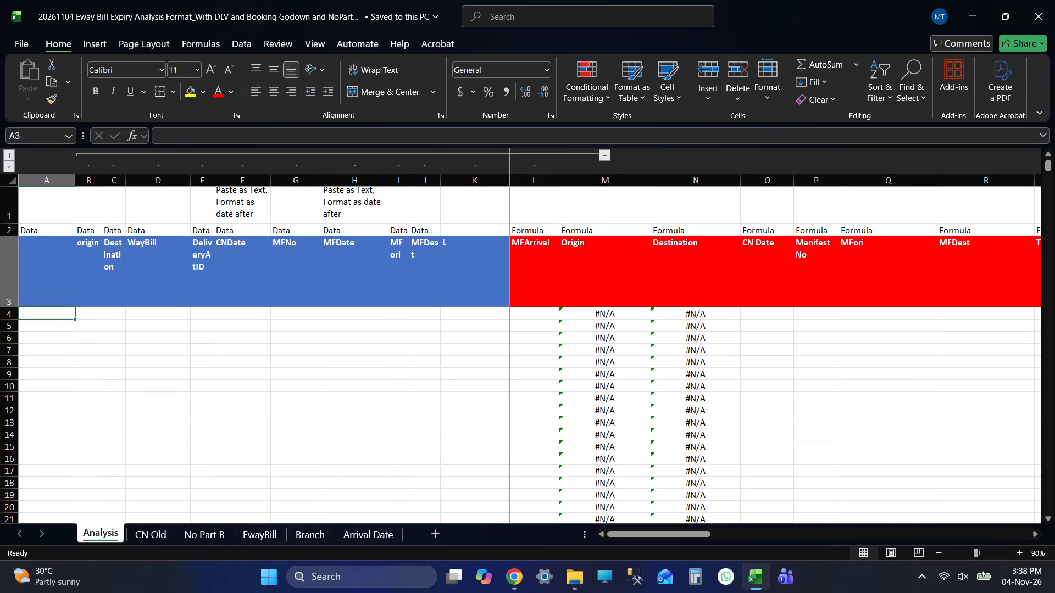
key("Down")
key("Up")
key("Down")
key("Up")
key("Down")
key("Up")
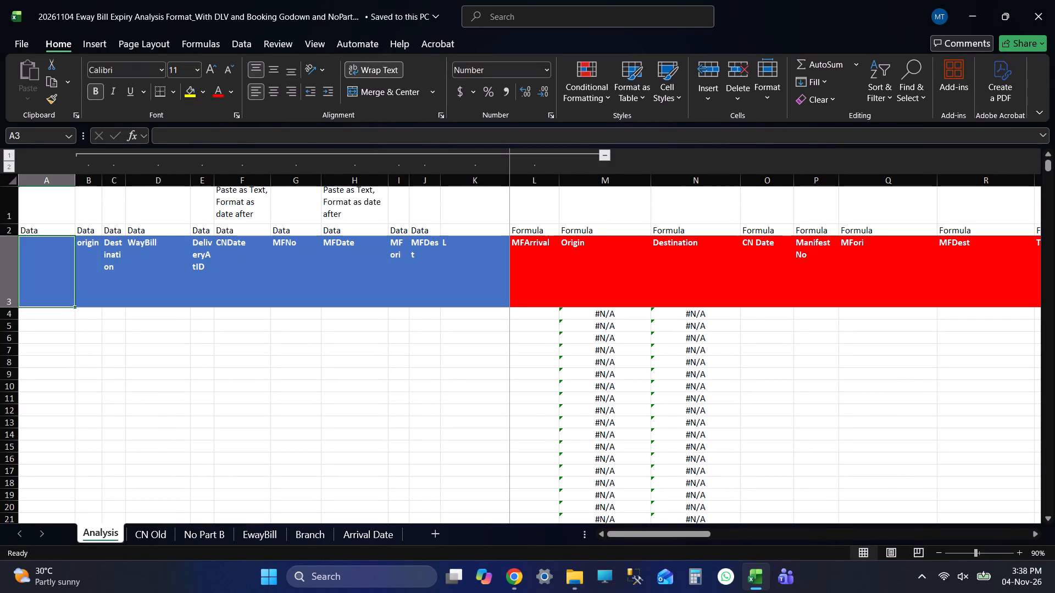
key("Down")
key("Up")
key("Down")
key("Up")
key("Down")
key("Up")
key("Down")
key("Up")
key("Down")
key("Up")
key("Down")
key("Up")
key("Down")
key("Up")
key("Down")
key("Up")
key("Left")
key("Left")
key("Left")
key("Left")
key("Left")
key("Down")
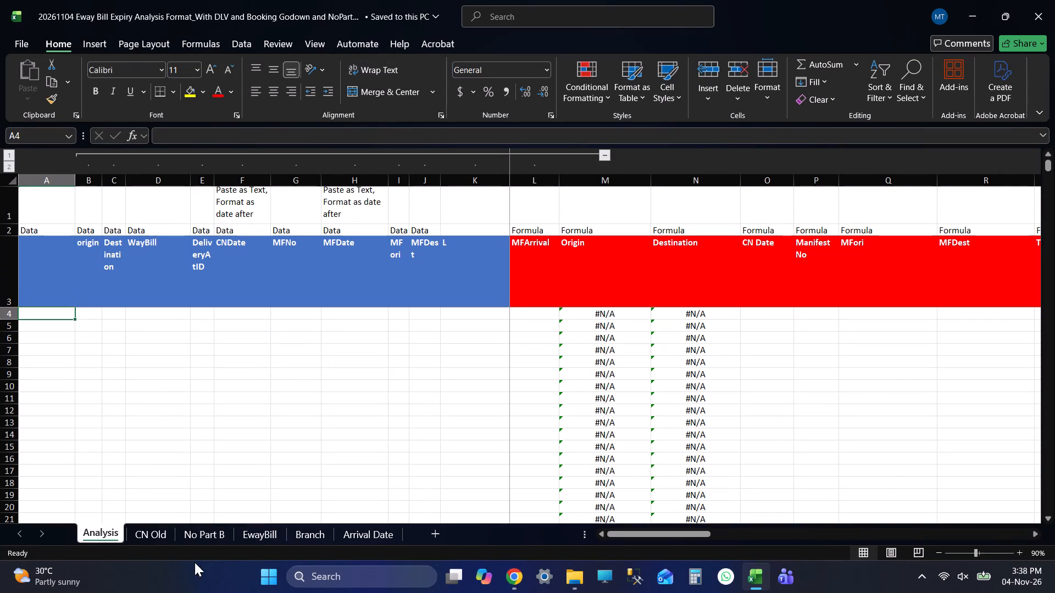
Recheck the cleared No Part B, EwayBill and Arrival Date sheets, and save the workbook with the Analysis sheet active.
left_click(180, 535)
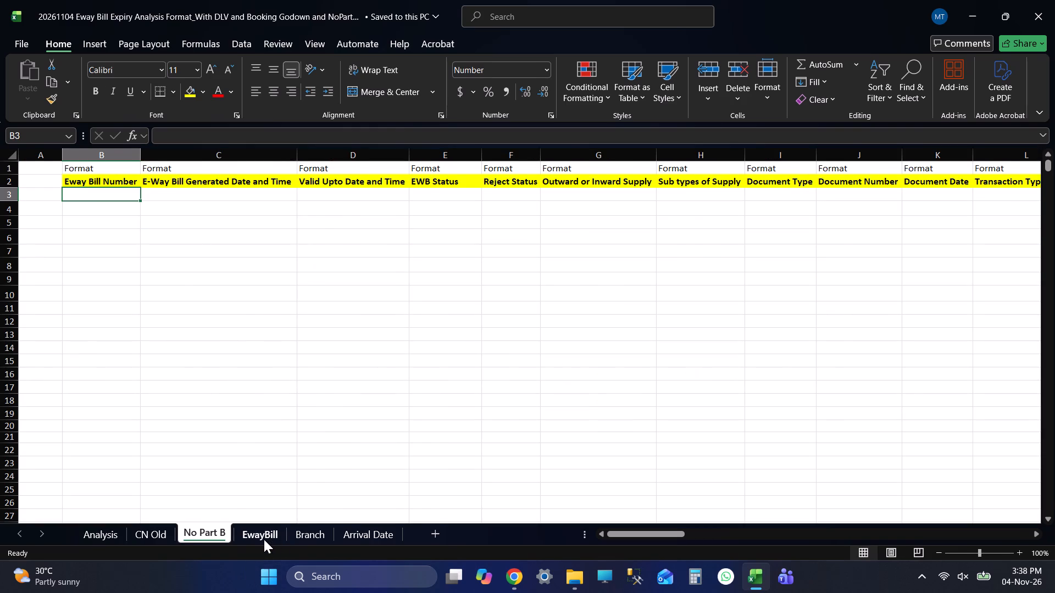
left_click(264, 539)
left_click(378, 535)
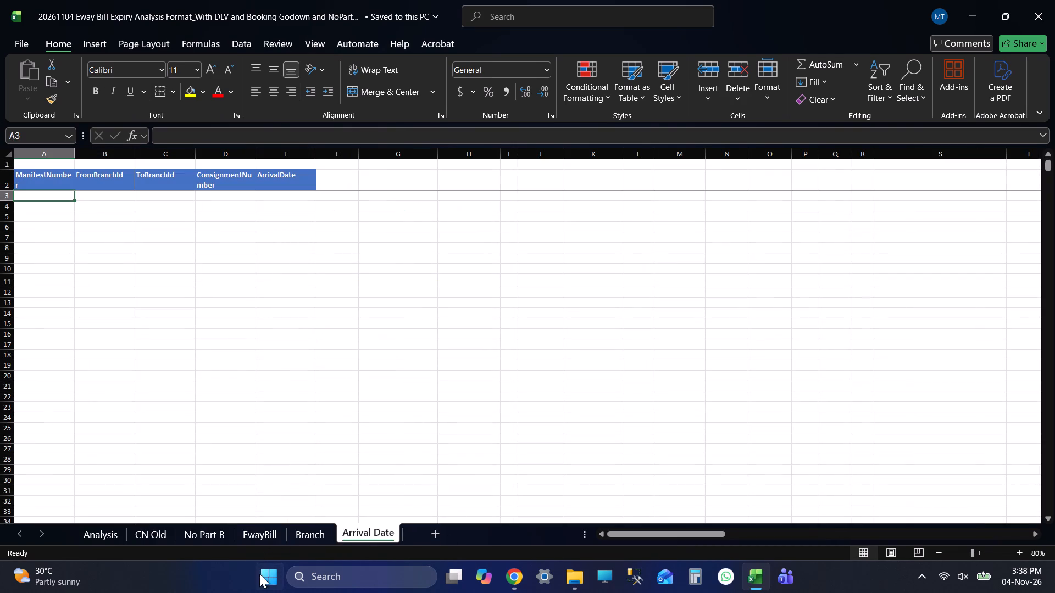
left_click(112, 529)
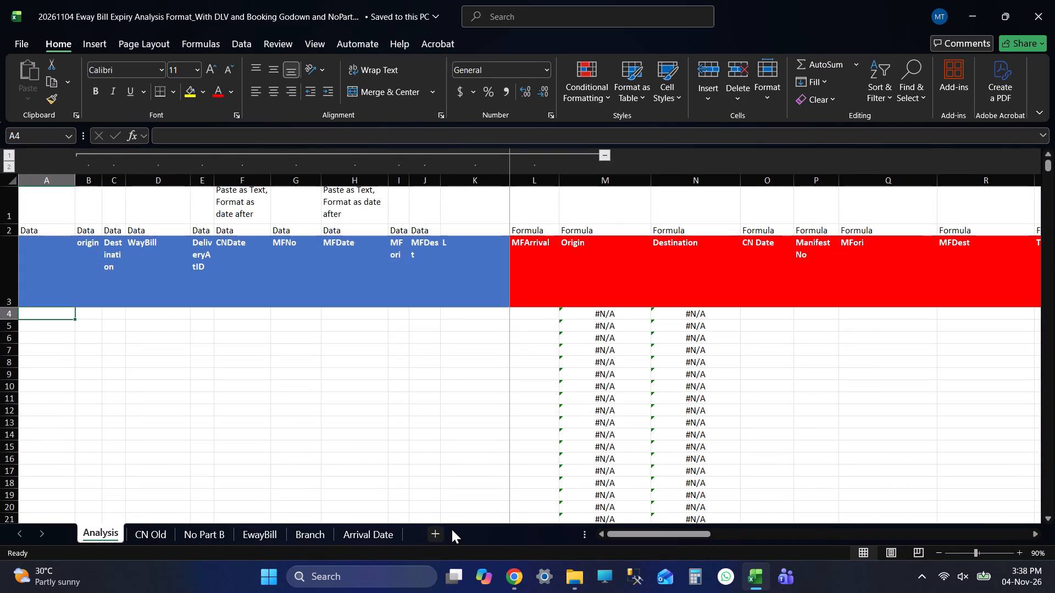
key("ctrl+s")
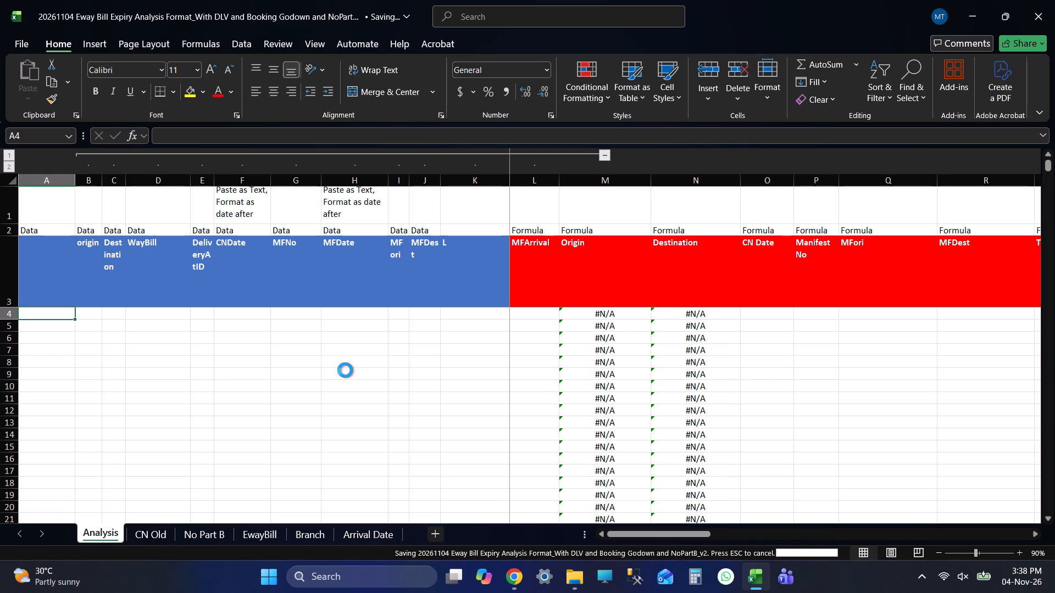
Close the Formats folder window and open the TOPAY workbook from the 20261104 Data (P) folder.
key("alt+Tab")
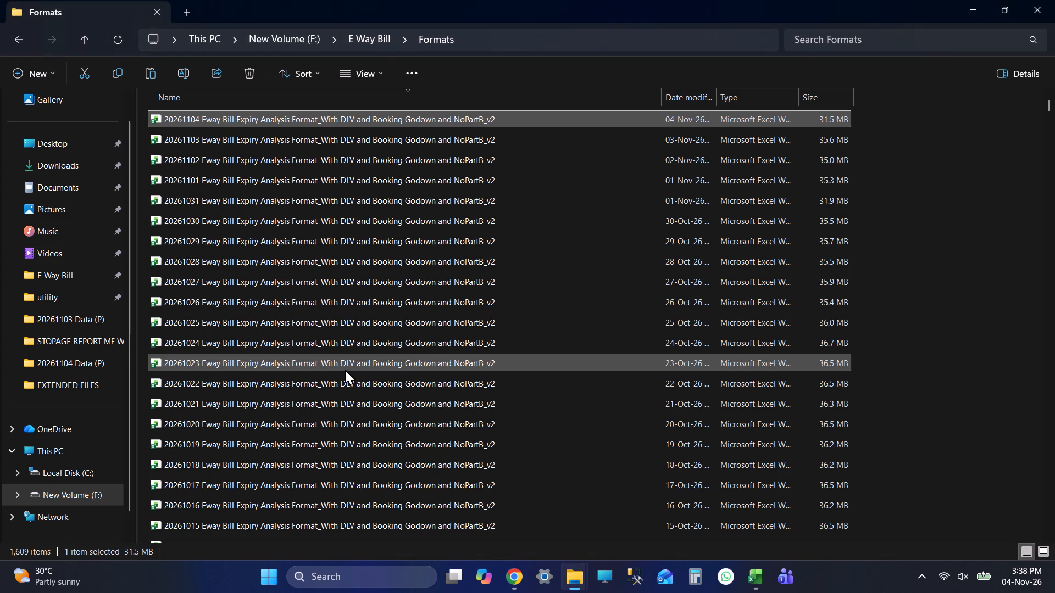
left_click(1054, 0)
key("alt+Tab")
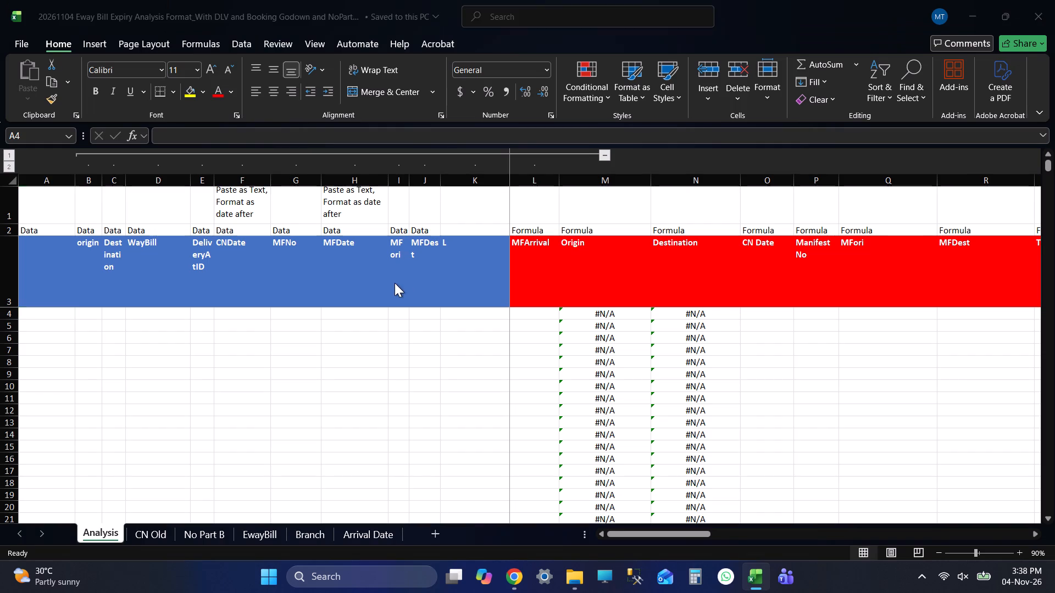
key("alt+Tab")
key("alt+Tab")
key("alt+Tab")
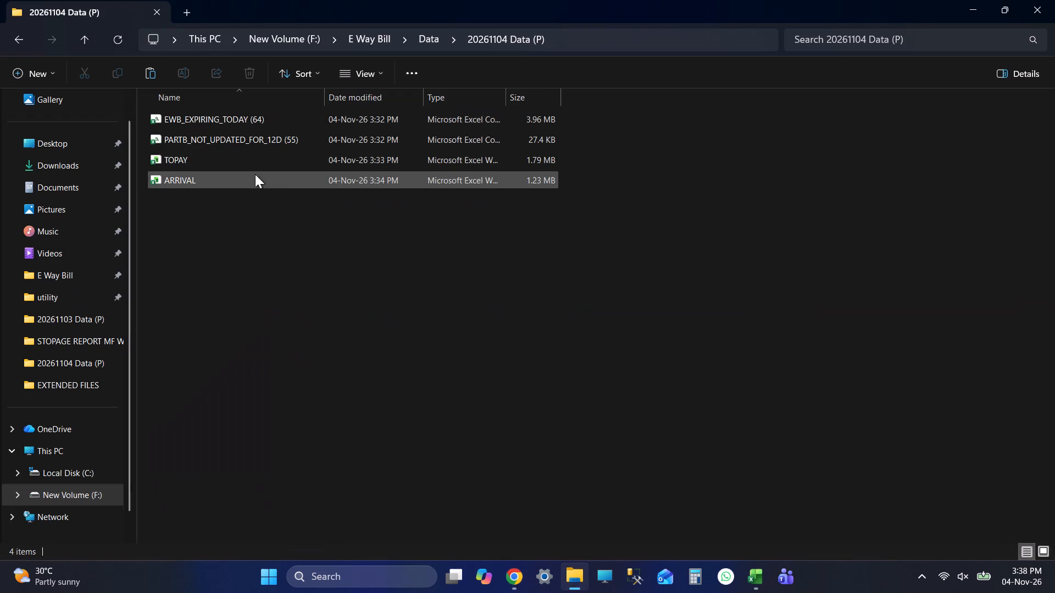
double_click(219, 159)
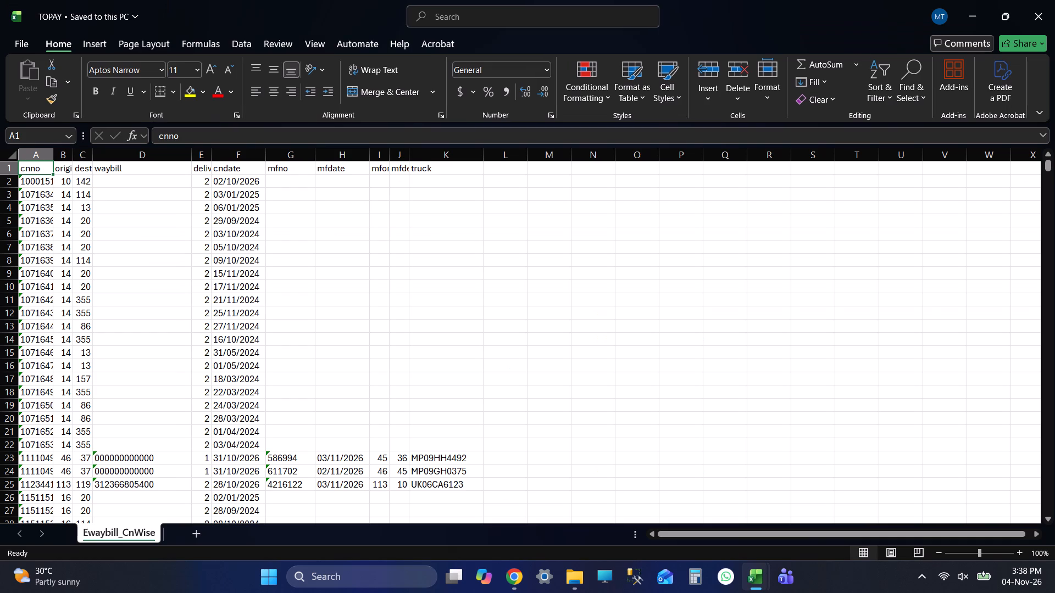
Copy all TOPAY data in columns A to K, from row 2 down to the last record, without the header.
key("Up")
key("Up")
key("Up")
key("Down")
key("Left")
key("shift+Right")
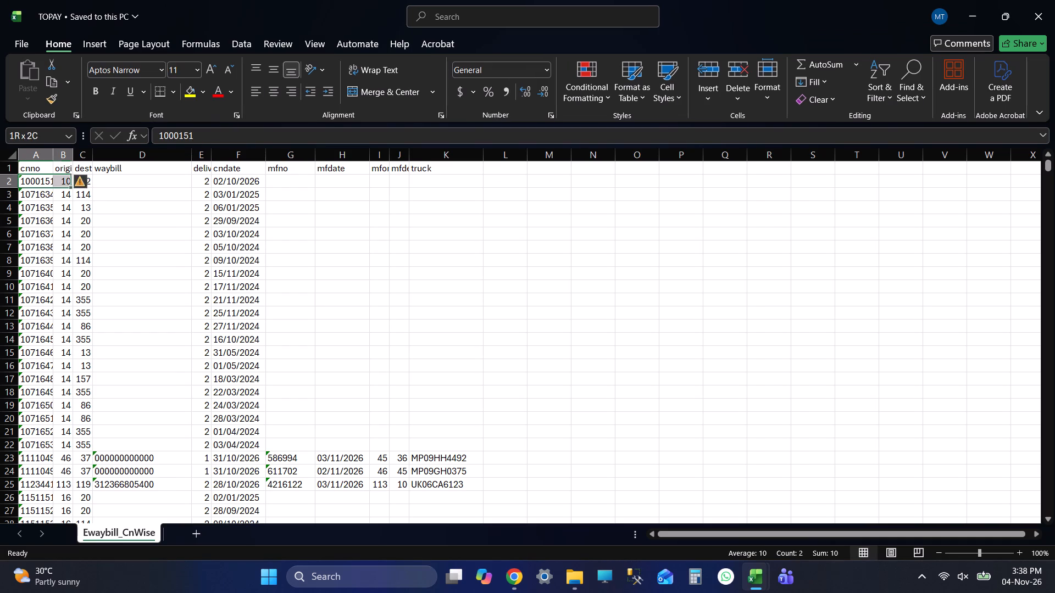
key("shift+Right")
key("shift+Right")
key("shift+Right")
key("shift+Right")
key("shift+Right")
key("shift+Right")
key("shift+Right")
key("shift+Right")
key("shift+Right")
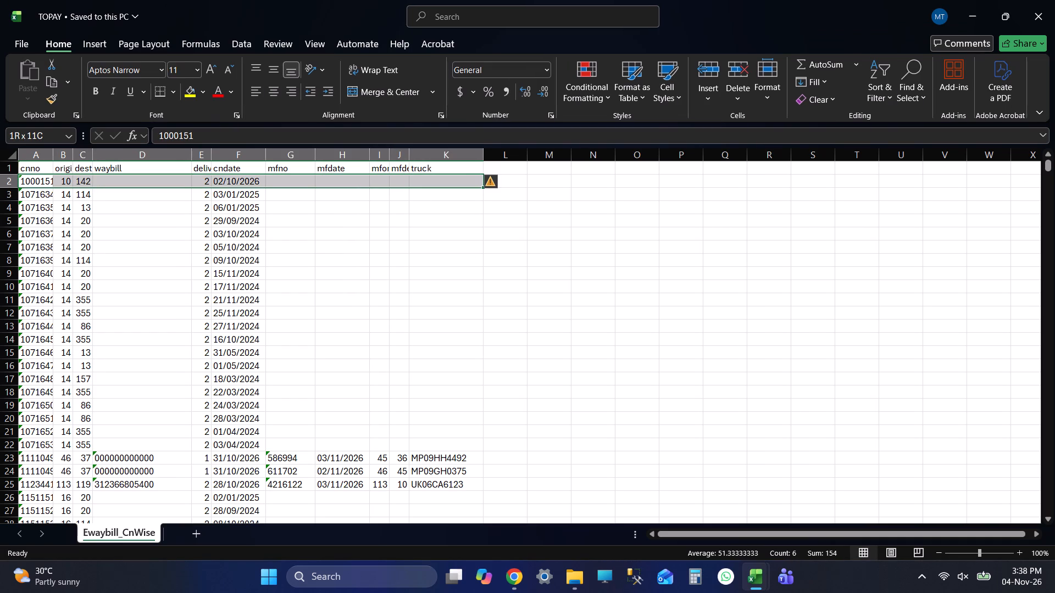
key("ctrl+shift+Down")
key("ctrl+c")
key("ctrl+c")
key("ctrl+c")
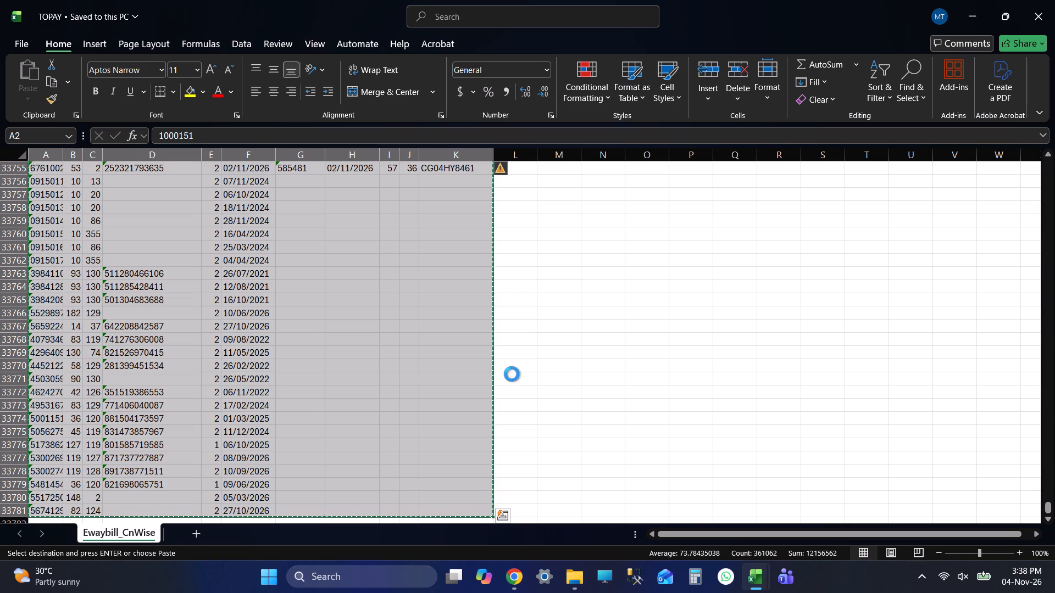
Paste the copied TOPAY records into the Analysis sheet of the 20261104 format workbook, starting at cell A4.
key("alt+Tab")
key("Up")
key("Down")
key("ctrl+v")
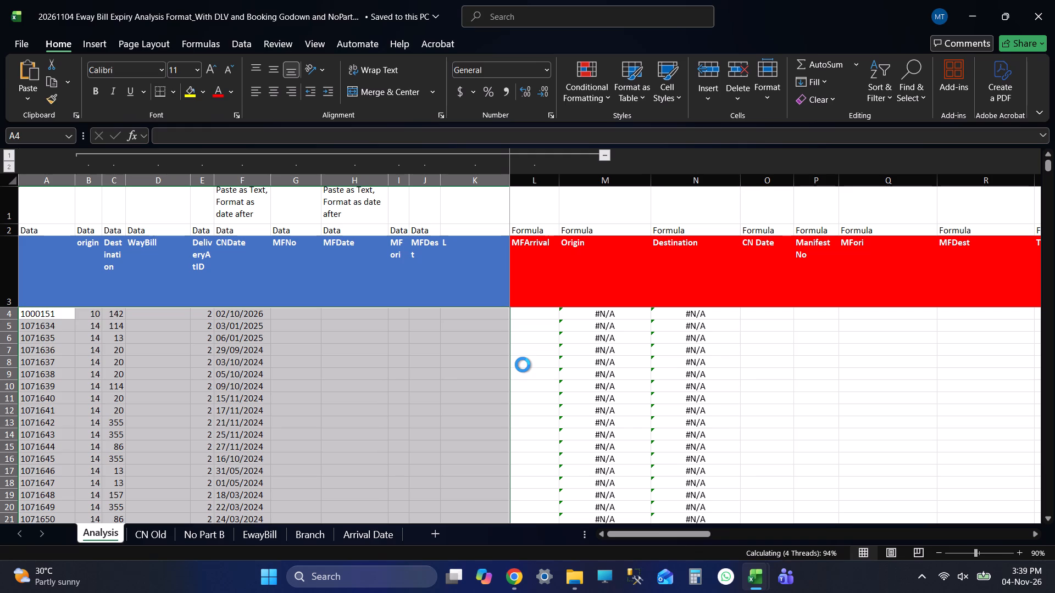
key("ctrl+Up")
key("Down")
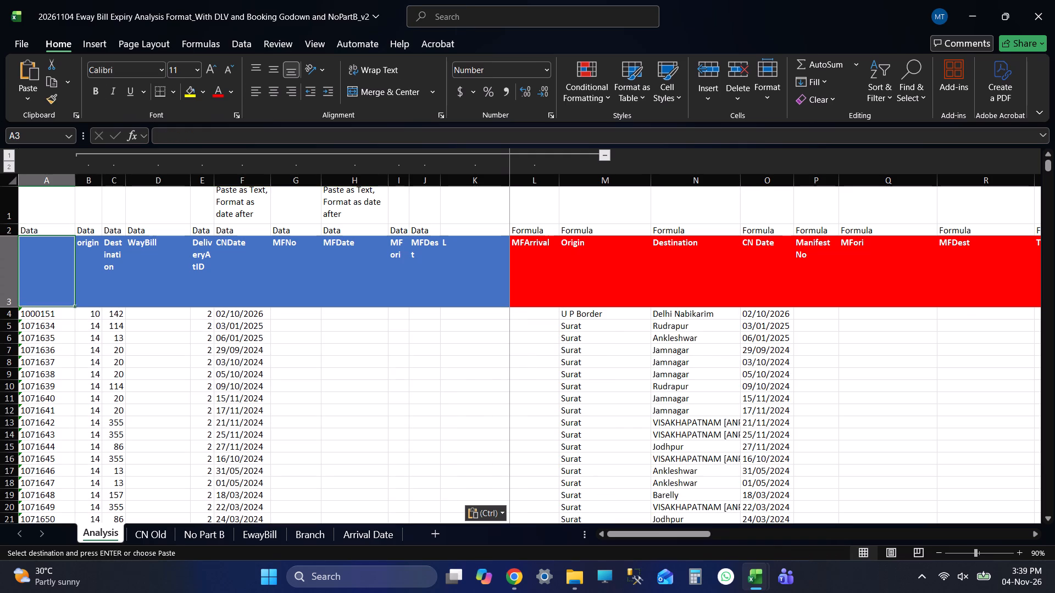
key("Down")
Compare the start of the TOPAY source with the pasted data, and examine the last pasted rows on the Analysis sheet.
key("alt+Tab")
key("ctrl+Up")
key("Down")
key("alt+Tab")
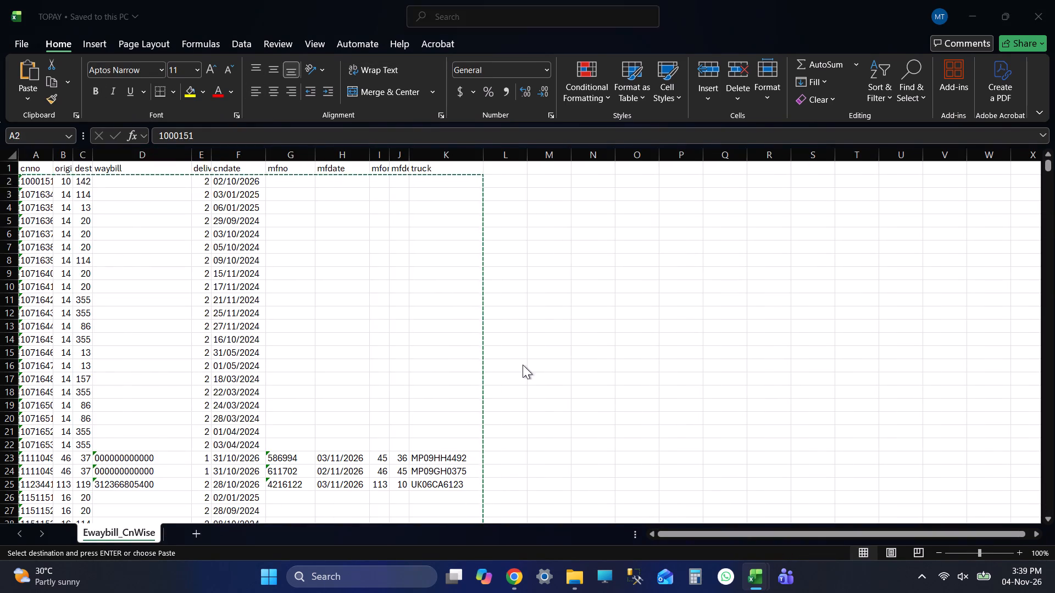
key("Down")
key("Escape")
key("ctrl+Down")
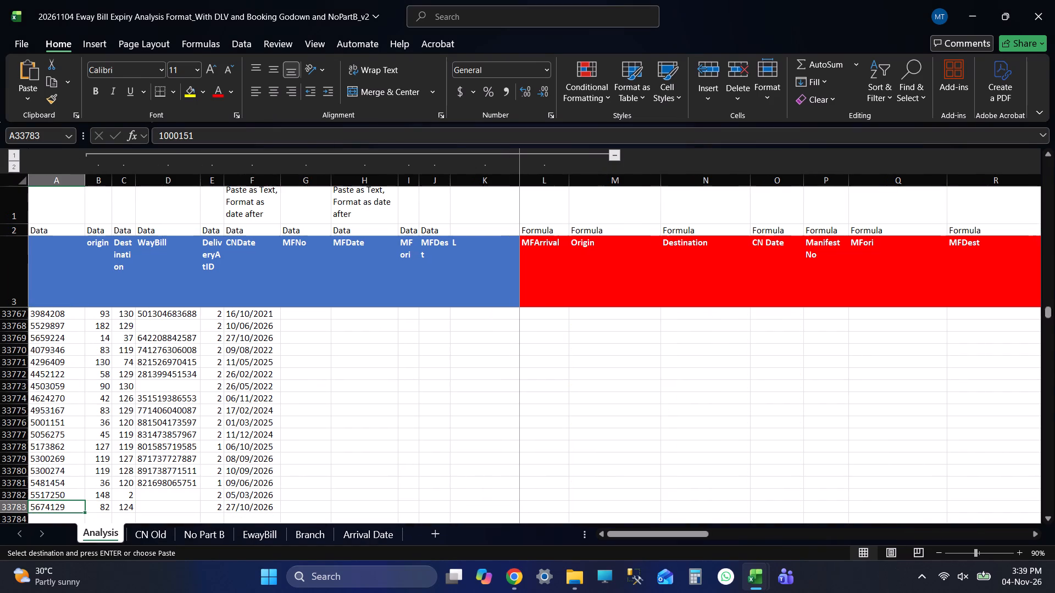
key("Down")
key("Down")
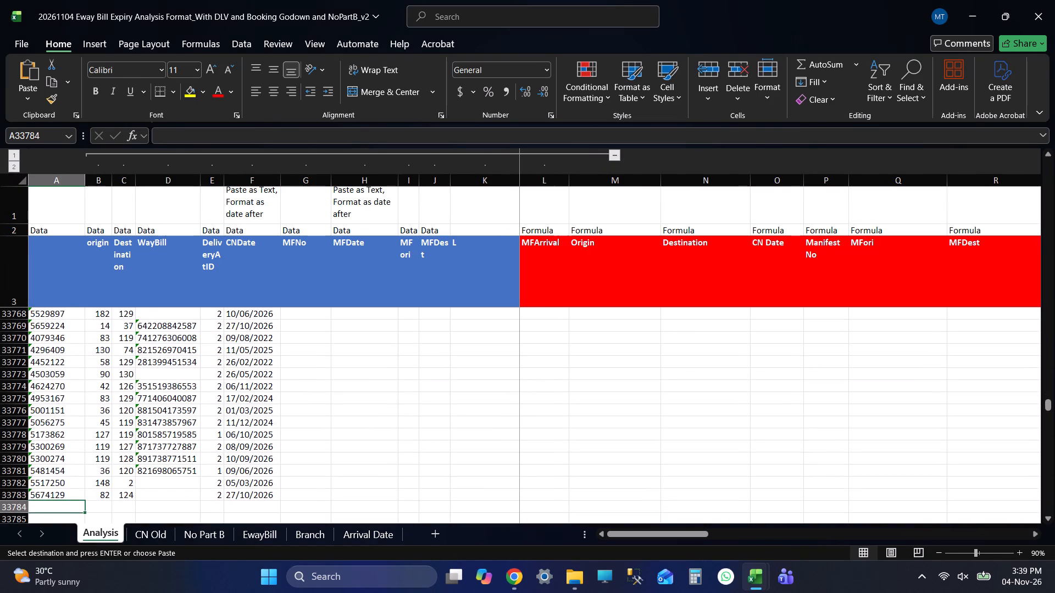
key("Down")
key("ctrl+Up")
key("ctrl+Up")
key("Down")
key("Down")
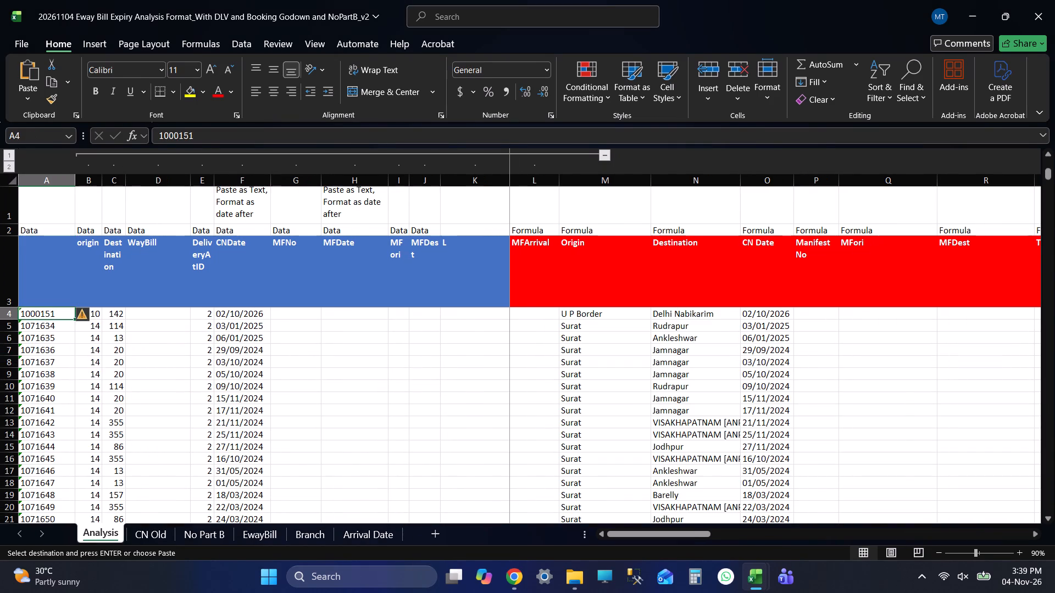
Fill the formulas in columns L to AW on the Analysis sheet from row 32224 down to the last data row, 33783.
key("Up")
key("Right")
key("Right")
key("Right")
key("Right")
key("Right")
key("Right")
key("Right")
key("Right")
key("Right")
key("Right")
key("Right")
key("Right")
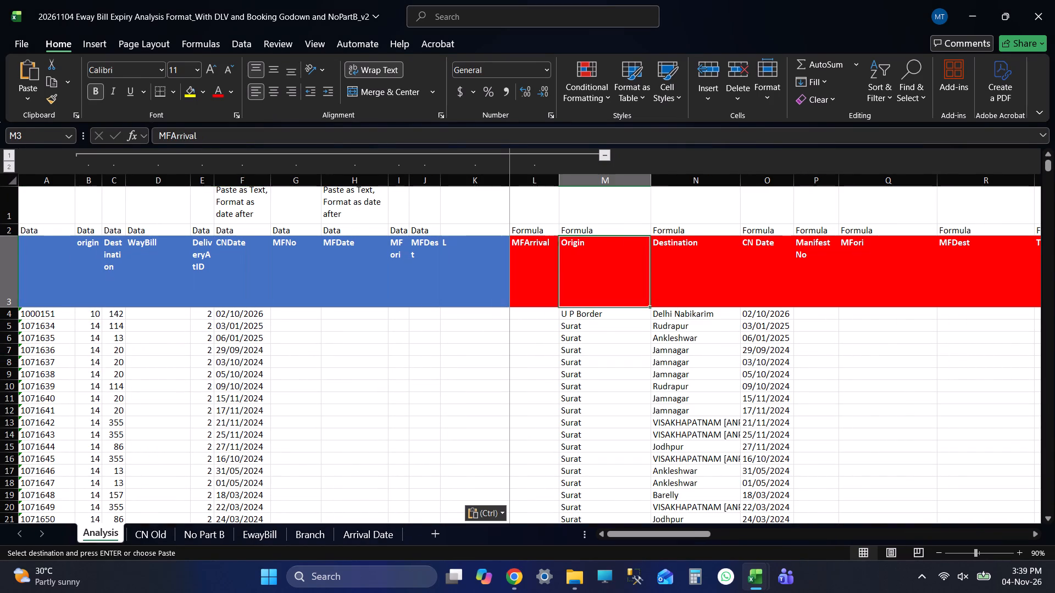
key("Down")
key("ctrl+Down")
key("Left")
key("ctrl+shift+Right")
key("ctrl+shift+Right")
key("ctrl+shift+Right")
key("ctrl+shift+Right")
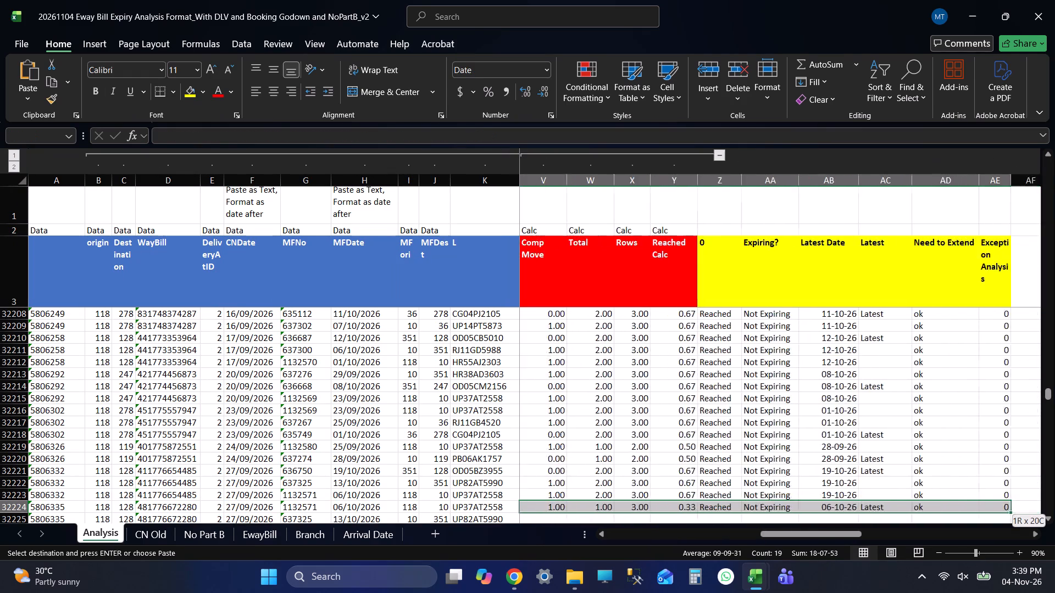
key("ctrl+shift+Right")
key("ctrl+shift+Right")
key("ctrl+shift+Right")
key("ctrl+shift+Right")
key("ctrl+shift+Right")
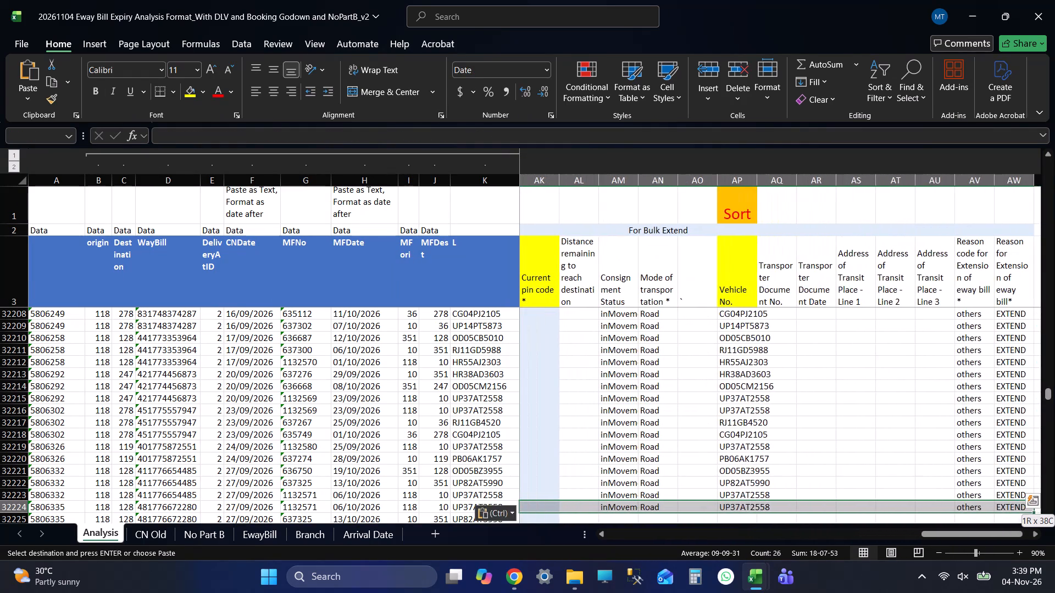
scroll(851, 381, "down", 2)
left_click_drag(952, 533, 1002, 539)
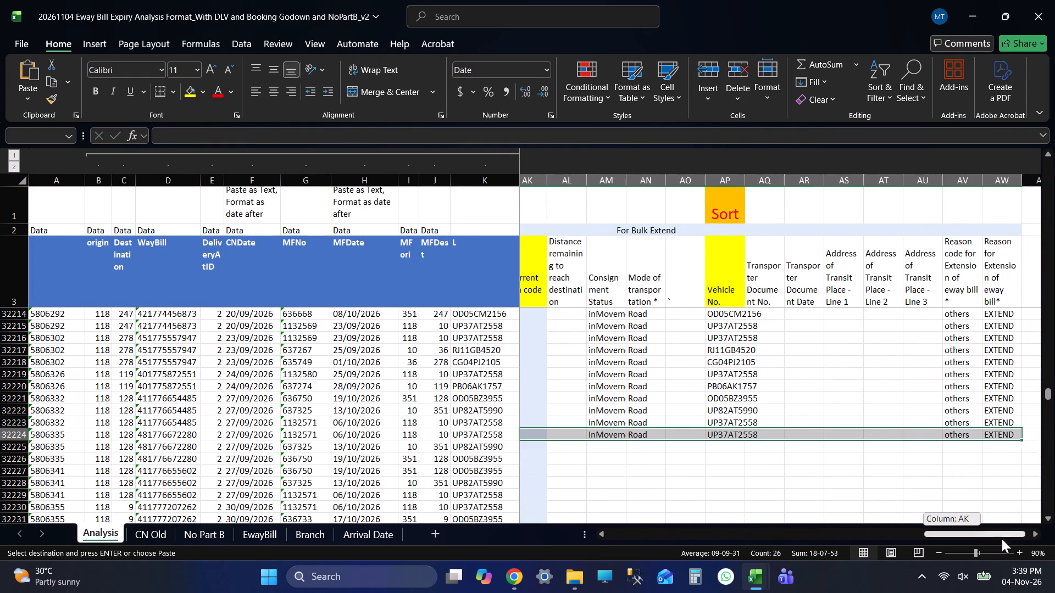
left_click_drag(1002, 539, 1014, 541)
double_click(1000, 439)
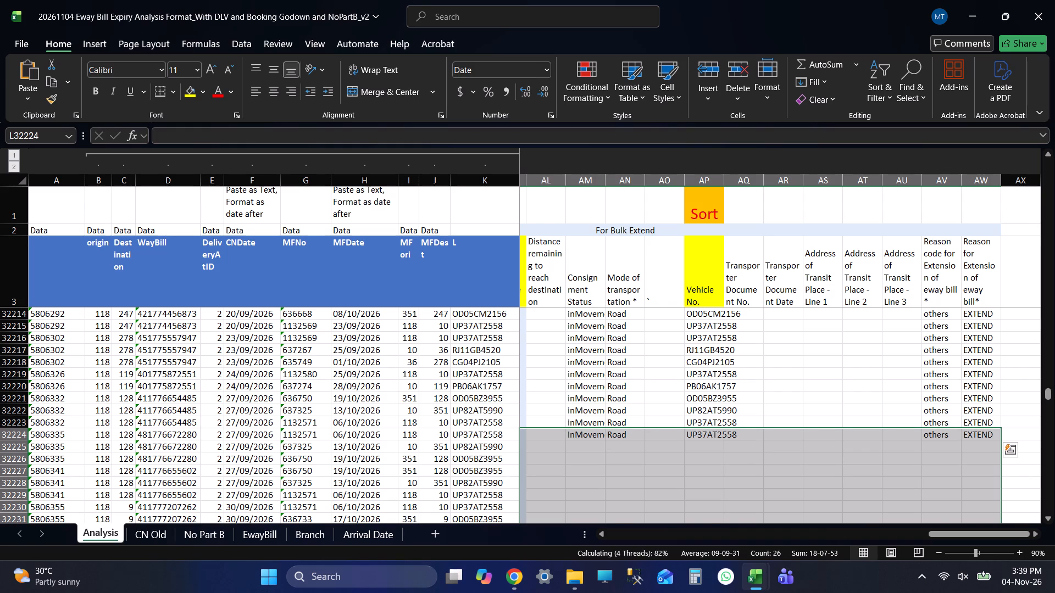
Check column A of the Analysis sheet from row 4 to the end of the data and the rows just below it.
left_click(57, 261)
key("ctrl+Left")
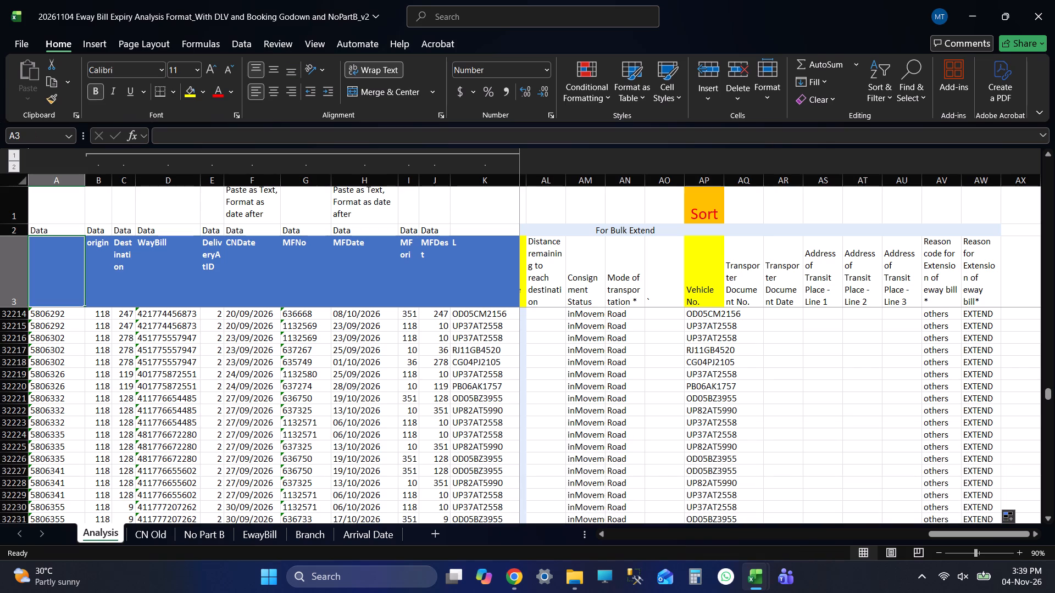
key("ctrl+Left")
key("Left")
key("Left")
key("Down")
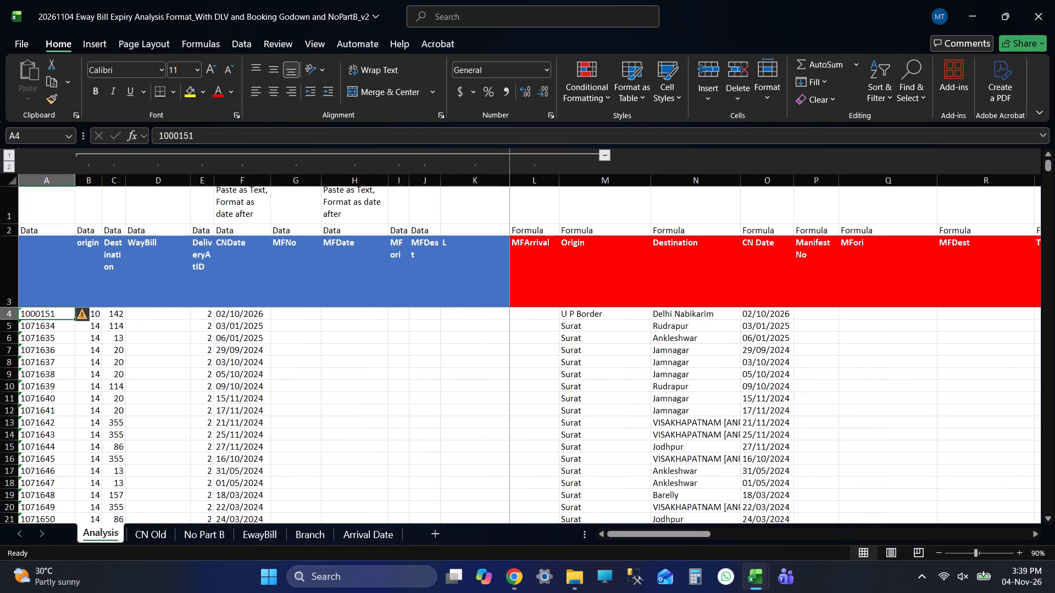
key("ctrl+shift+Down")
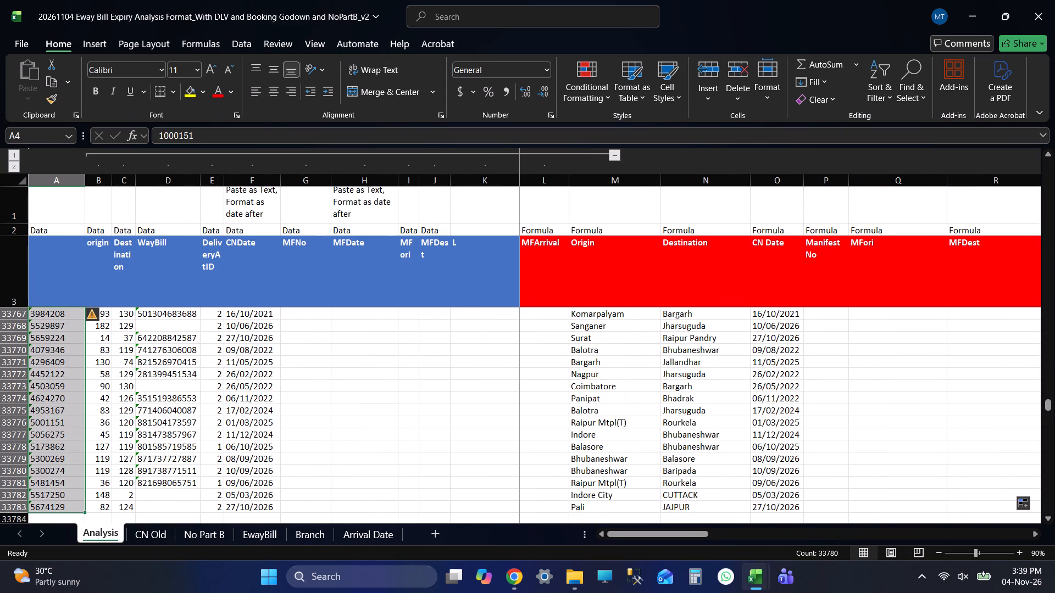
key("ctrl+Up")
key("Down")
key("Down")
key("ctrl+Down")
key("Down")
key("Down")
key("Down")
key("Down")
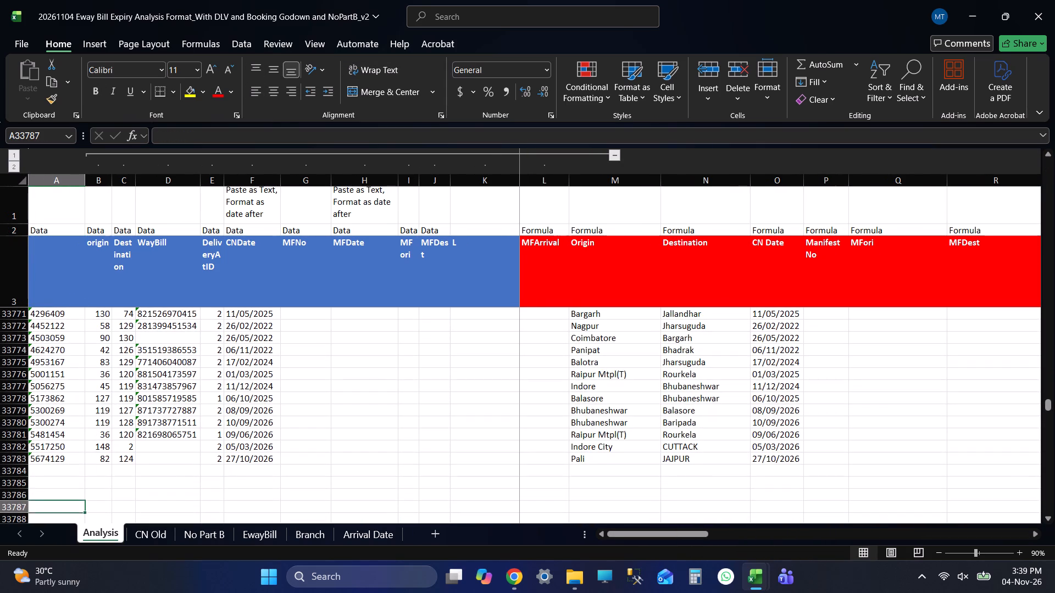
Examine the last data row across the data columns and the Origin and Destination formulas on the Analysis sheet.
key("ctrl+Up")
key("Right")
key("Right")
key("Right")
key("Right")
key("Right")
key("Right")
key("Right")
key("Right")
key("Right")
key("Right")
key("Right")
key("Right")
key("Right")
key("Right")
key("Right")
key("ctrl+Left")
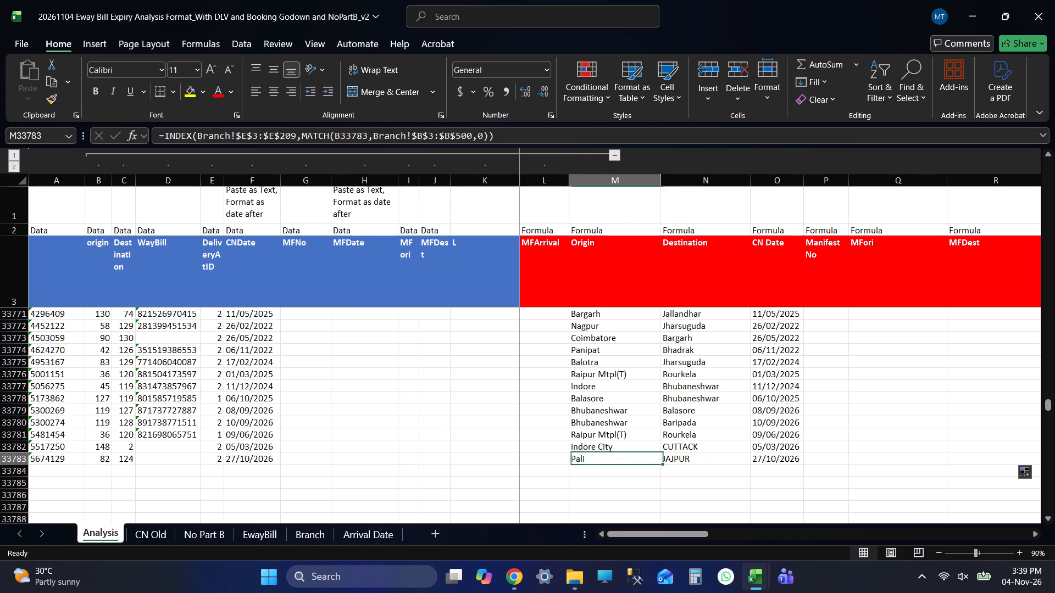
key("ctrl+Left")
key("ctrl+Left")
key("ctrl+Left")
key("Right")
key("Right")
key("Right")
key("Right")
key("Right")
key("Right")
key("Right")
key("Right")
key("Right")
key("Right")
key("Right")
key("Right")
key("Right")
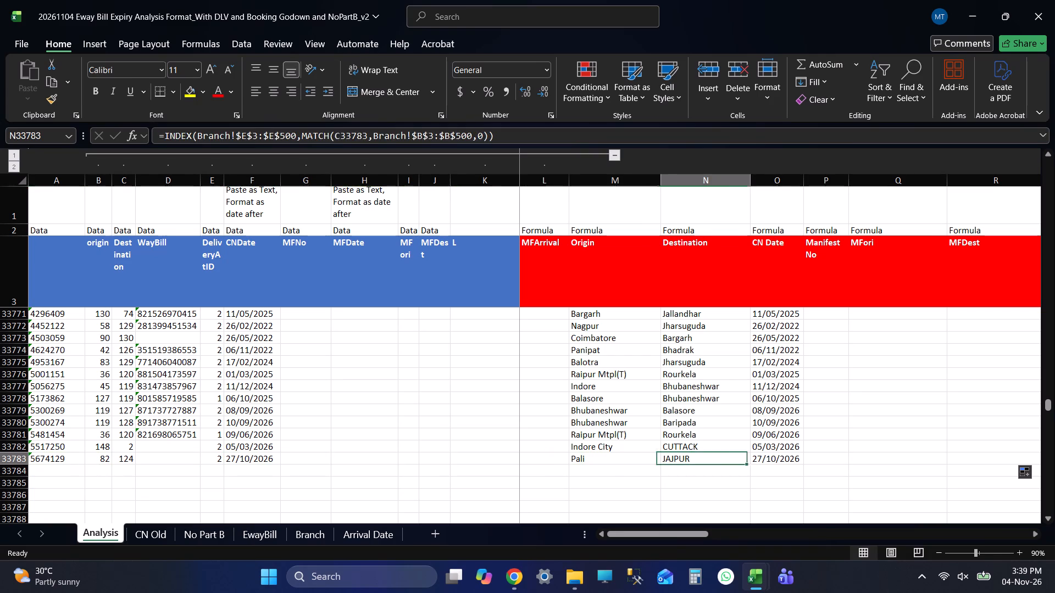
Examine the last data row, 33783, across the data and formula columns on the Analysis sheet.
key("ctrl+Left")
key("ctrl+Left")
key("ctrl+Left")
key("ctrl+Left")
key("Right")
key("Right")
key("Right")
key("Right")
key("Right")
key("Right")
key("Right")
key("Right")
key("Right")
key("Right")
key("Right")
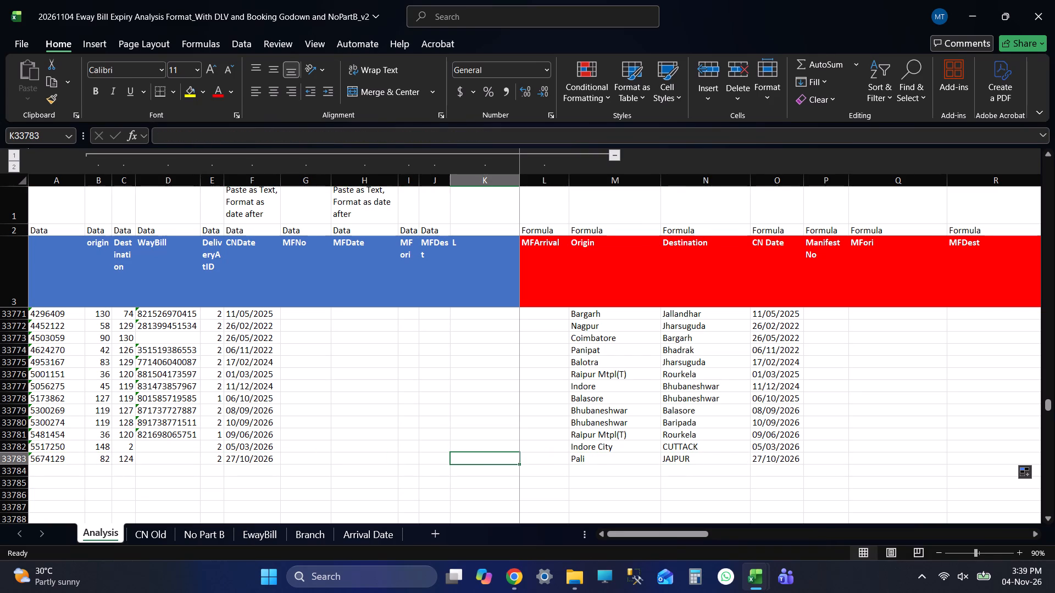
key("Right")
key("Right")
key("Right")
key("ctrl+Left")
key("ctrl+Left")
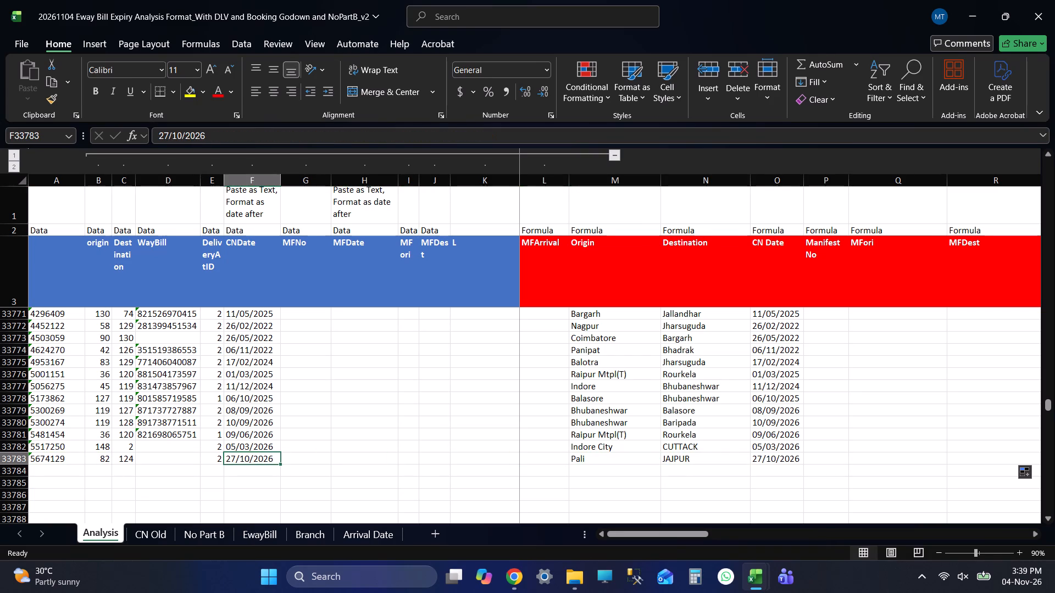
key("ctrl+Left")
key("ctrl+Left")
Check the header and the first data rows in column A of the Analysis sheet.
key("ctrl+Up")
key("Down")
key("Down")
key("Up")
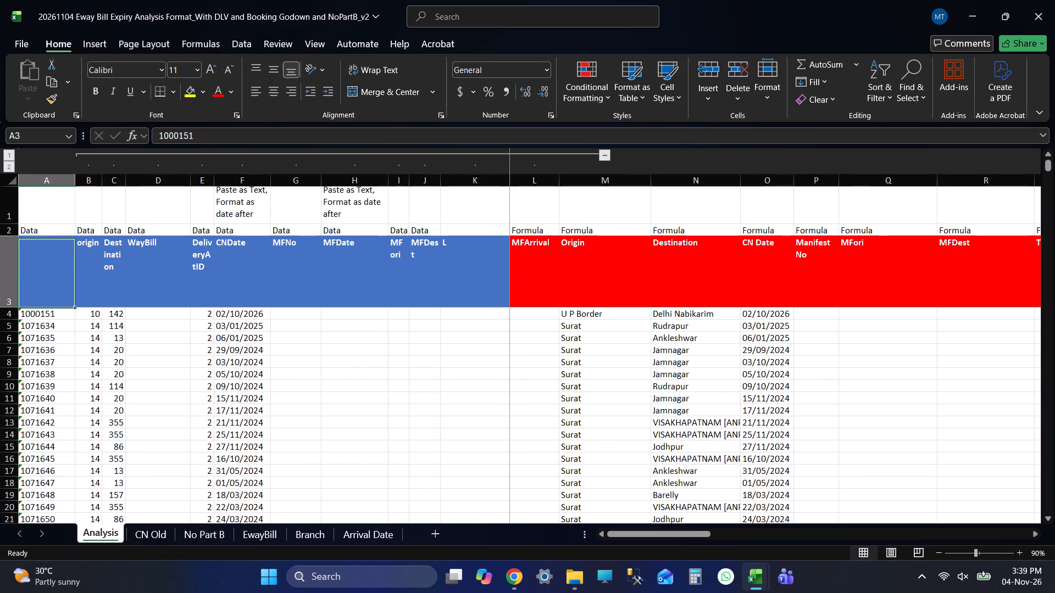
key("Down")
key("Up")
key("Down")
key("Up")
key("Down")
key("Up")
key("Left")
key("Left")
key("Left")
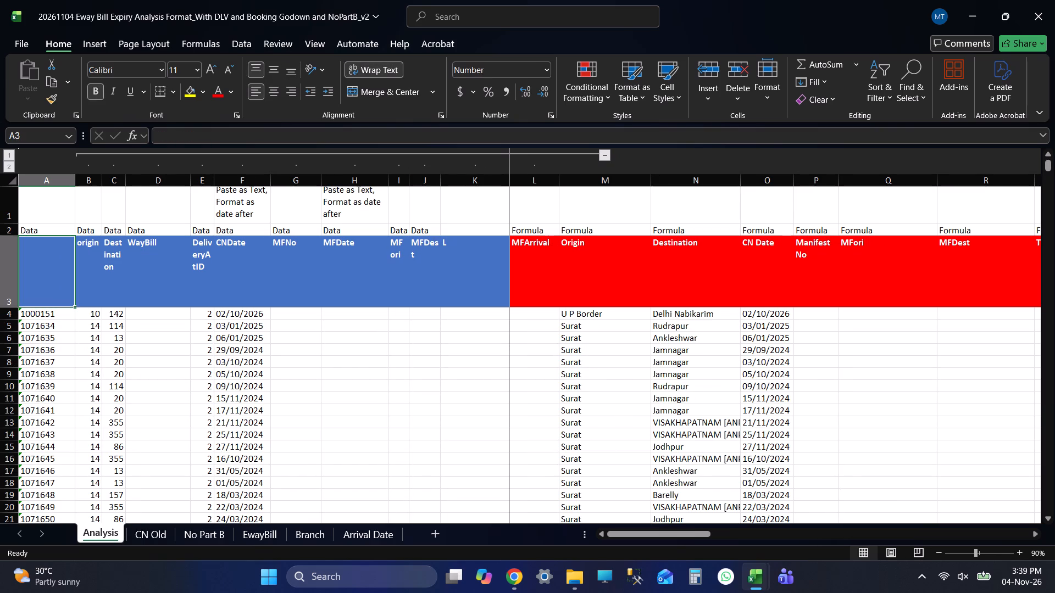
Bring up the No Part B sheet and close the TOPAY source workbook.
left_click(209, 536)
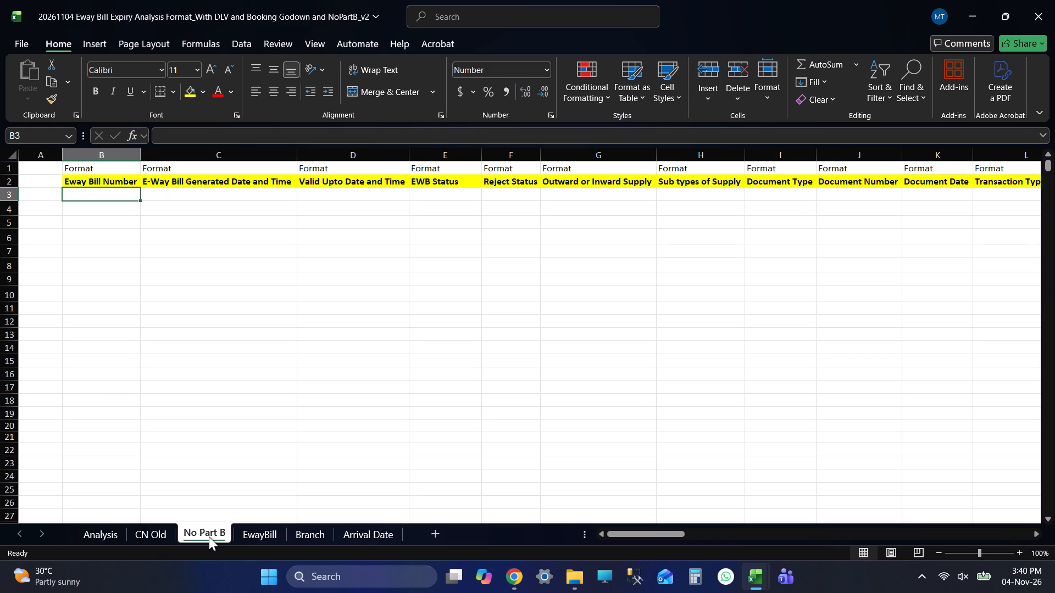
key("alt+Tab")
key("alt+Tab")
key("alt+Tab")
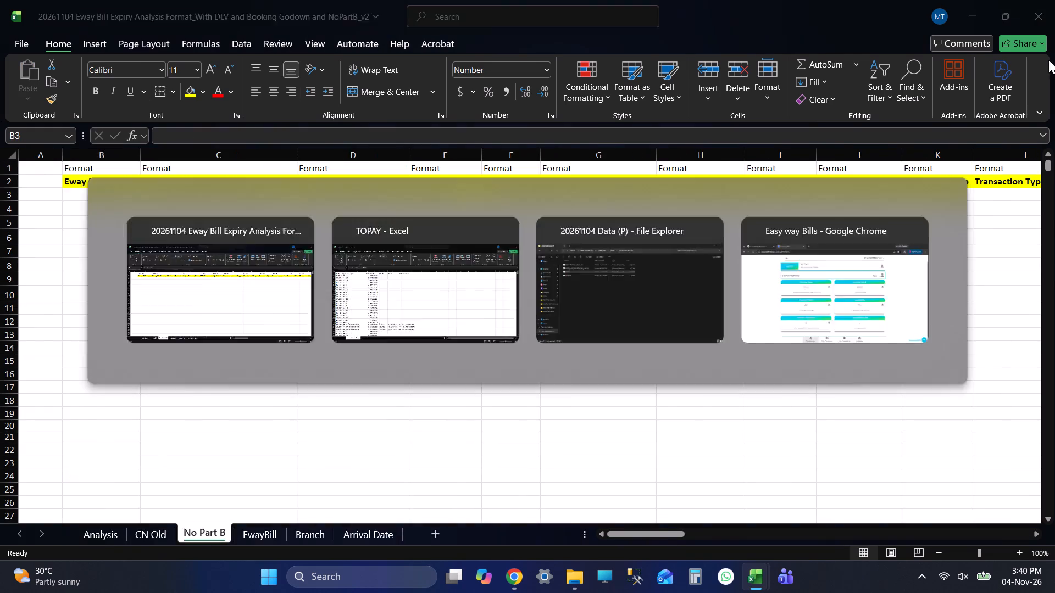
left_click(1054, 0)
Open PARTB_NOT_UPDATED_FOR_12D (55) from the 20261104 Data (P) folder and remove all apostrophes from its Eway Bill Number column.
key("alt+Tab")
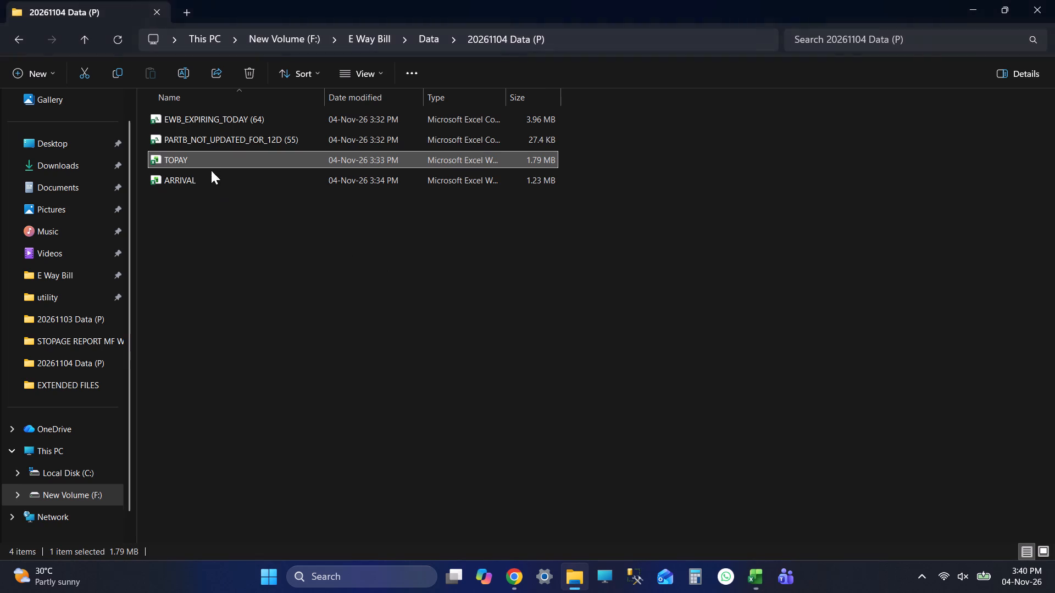
double_click(223, 141)
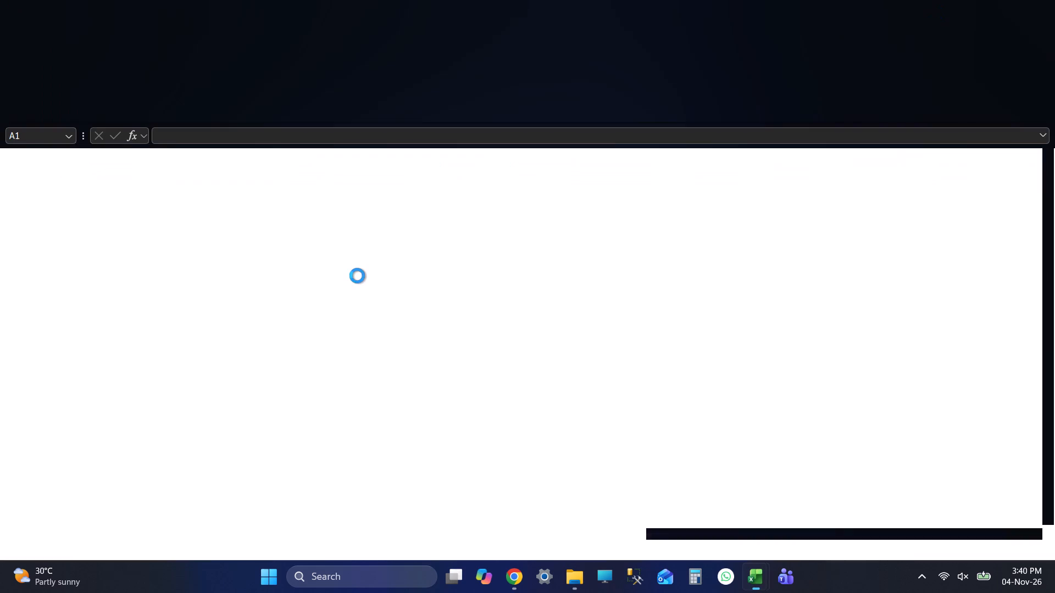
key("Up")
key("Up")
key("Down")
key("ctrl+shift+Down")
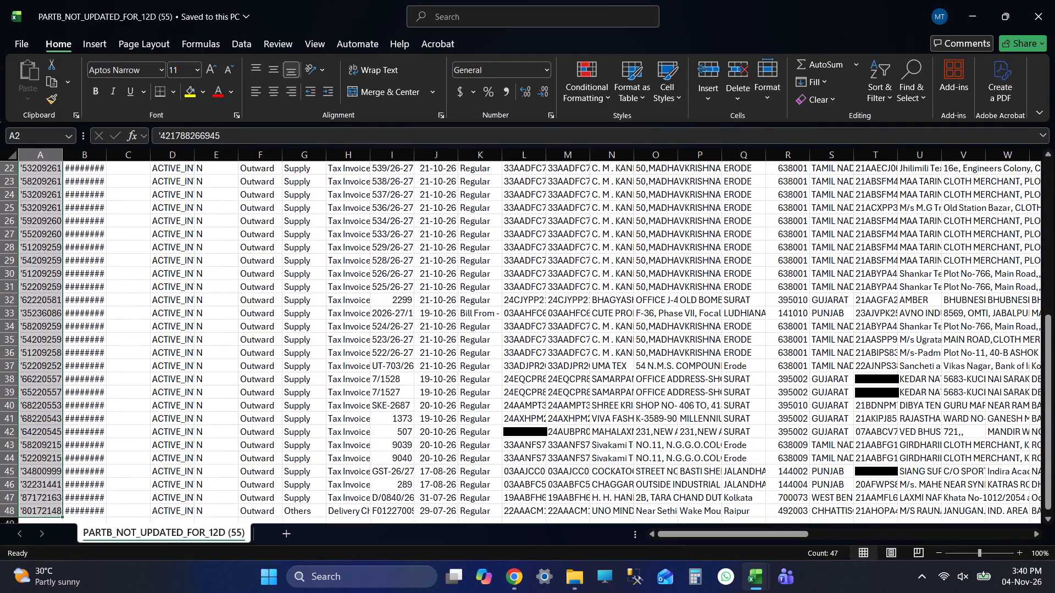
key("ctrl+h")
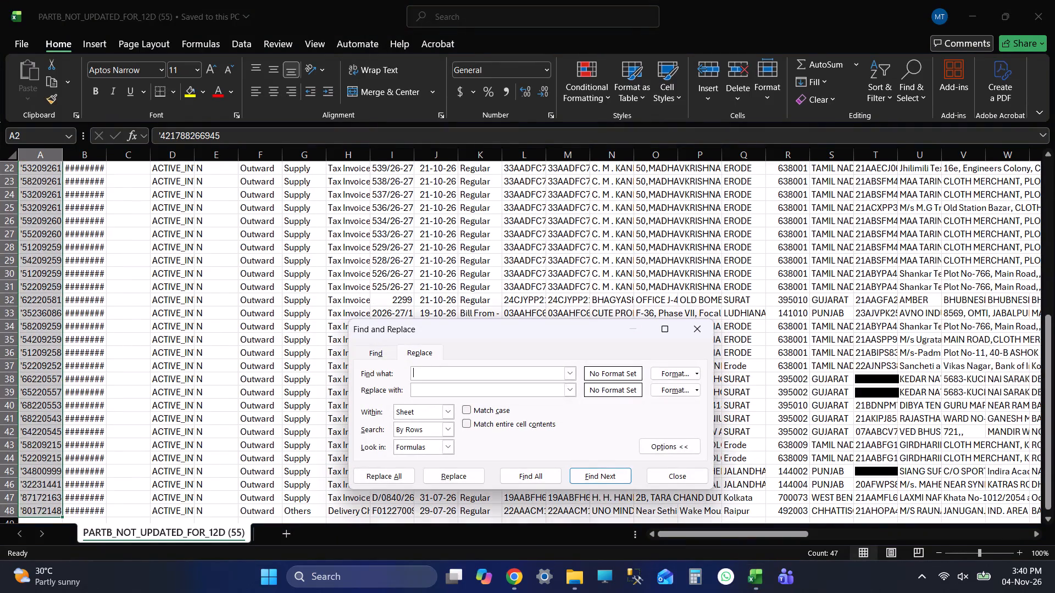
key("apostrophe")
left_click(396, 475)
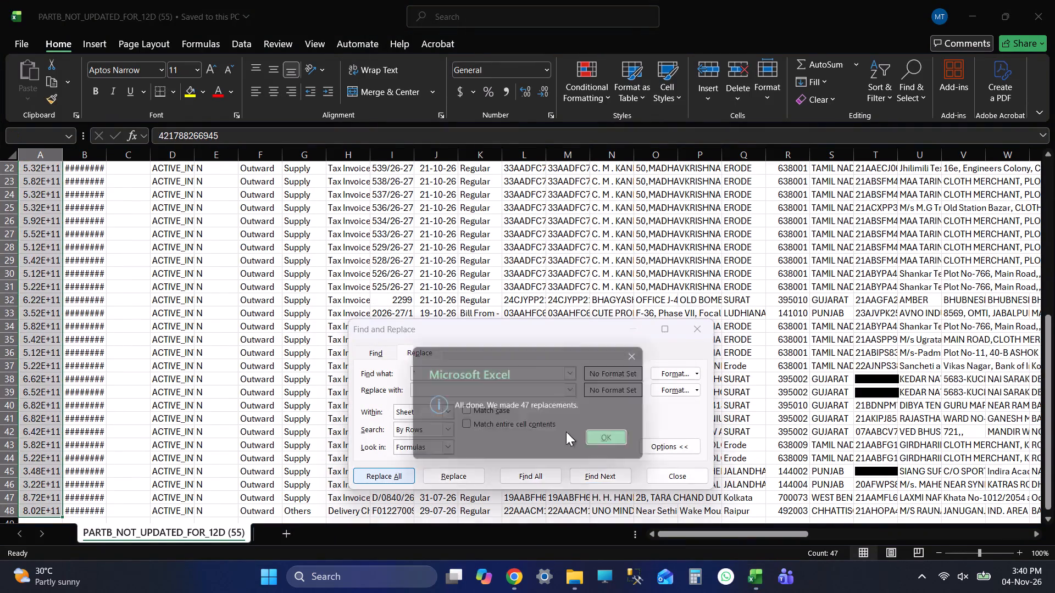
left_click(609, 441)
left_click(667, 470)
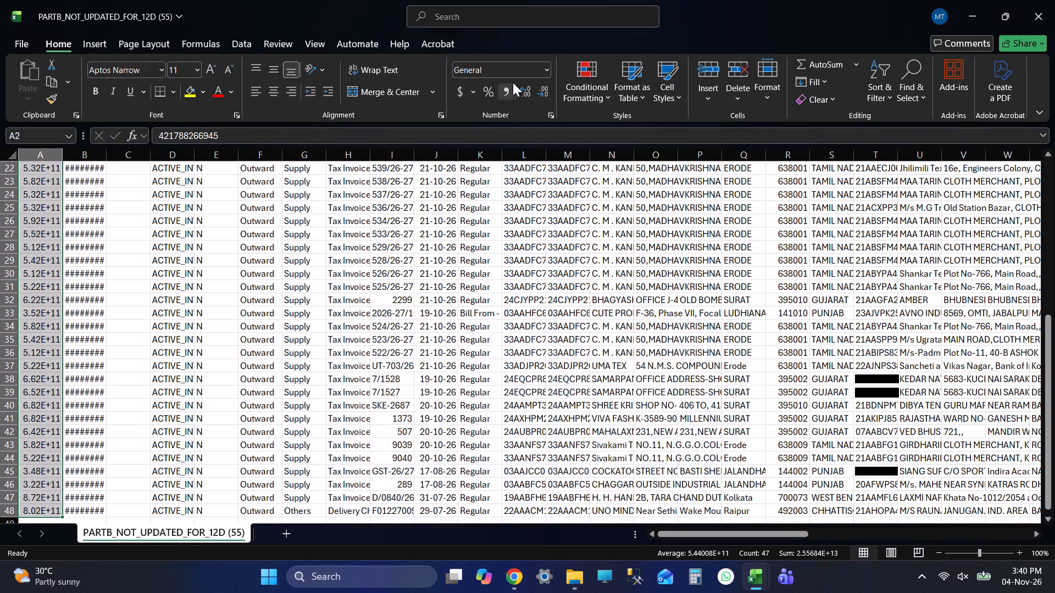
Format the Part B file's Eway Bill Number values as Number without decimals and save the file.
left_click(547, 71)
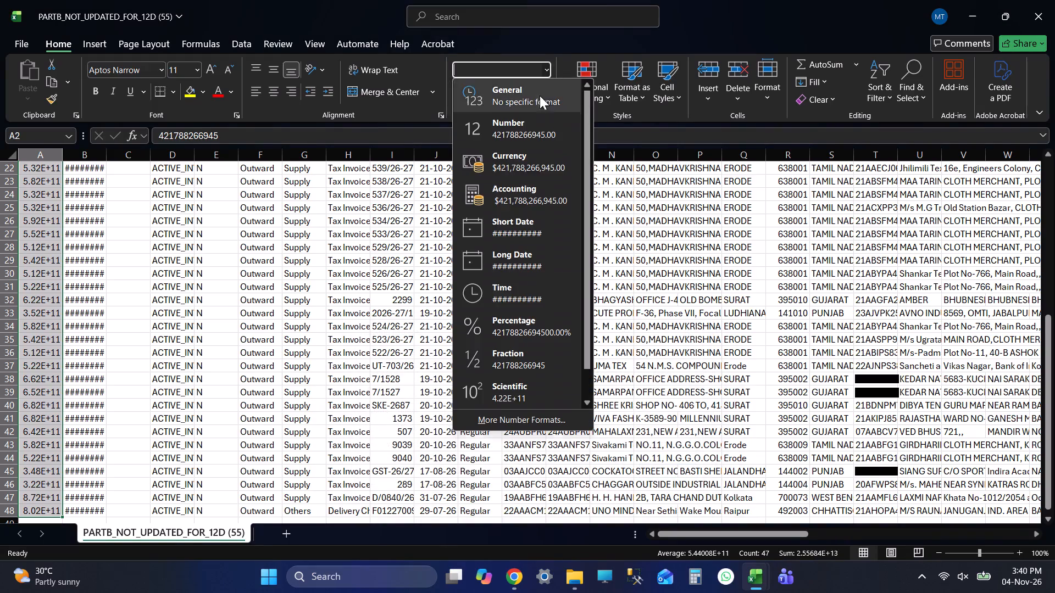
left_click(518, 133)
double_click(541, 93)
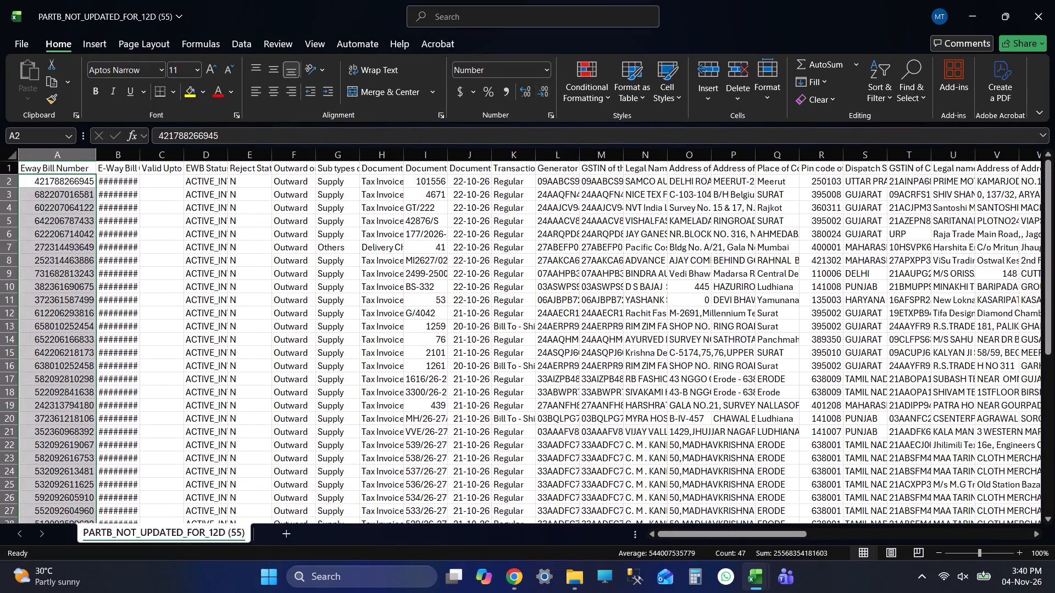
key("ctrl+s")
Copy the Part B data rows from columns A to AL and paste them into the No Part B sheet starting at B3.
key("Up")
key("Up")
key("Up")
key("Down")
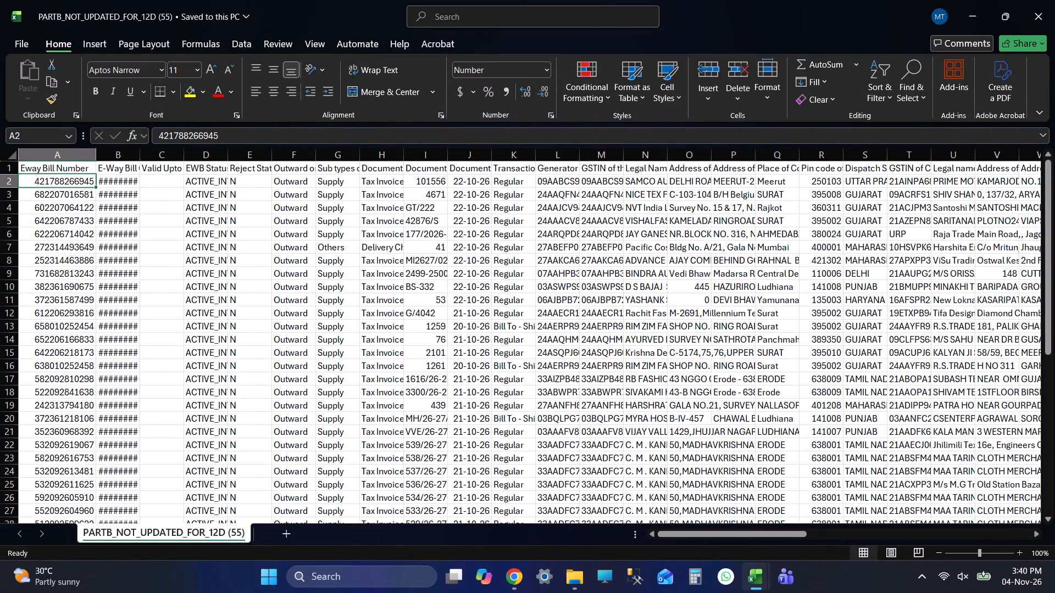
key("ctrl+shift+Right")
key("ctrl+shift+Right")
key("ctrl+shift+Right")
key("ctrl+shift+Right")
key("ctrl+shift+Right")
key("ctrl+shift+Right")
key("ctrl+shift+Right")
key("ctrl+shift+Right")
key("ctrl+shift+Left")
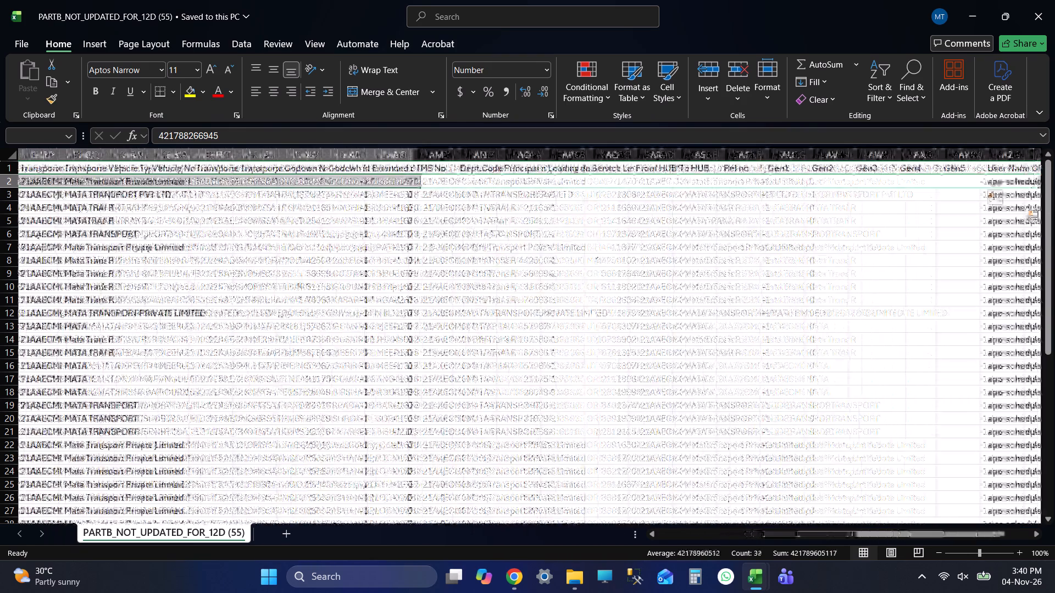
key("ctrl+shift+Down")
key("ctrl+c")
key("ctrl+c")
key("ctrl+c")
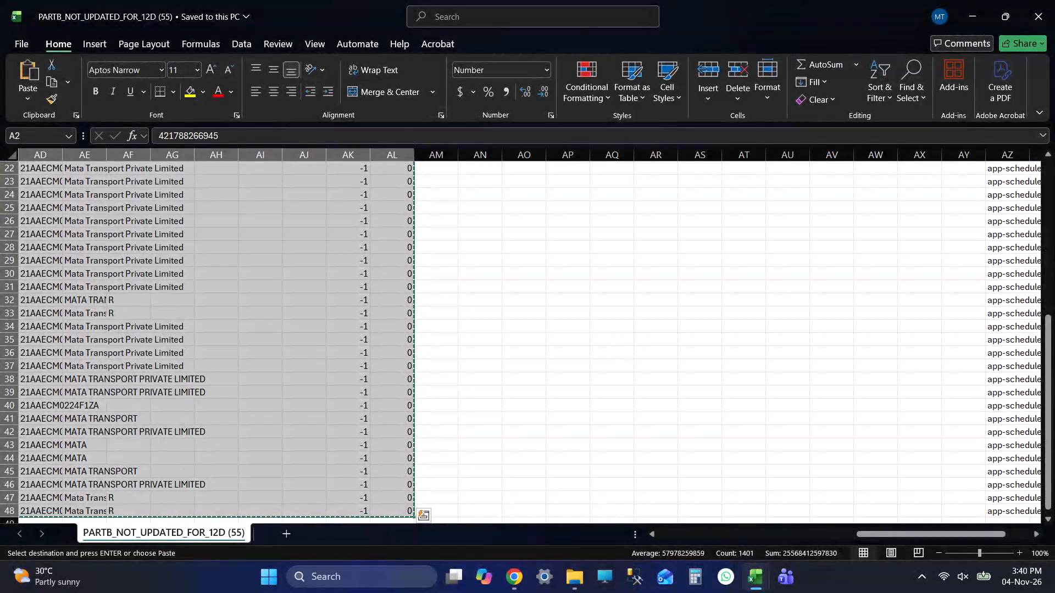
key("alt+Tab")
key("Up")
key("Down")
key("ctrl+v")
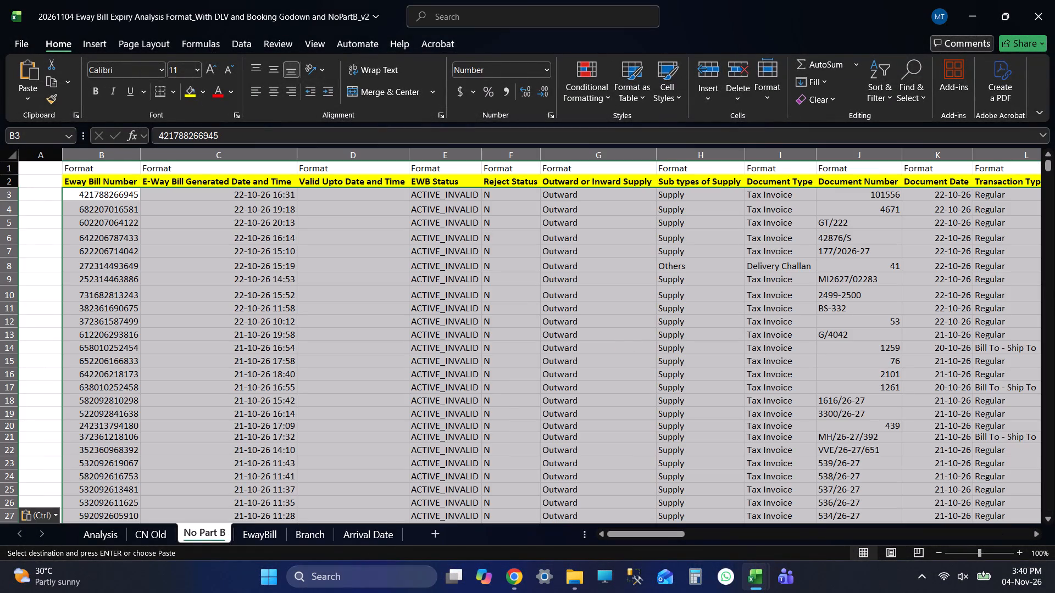
key("Up")
key("Down")
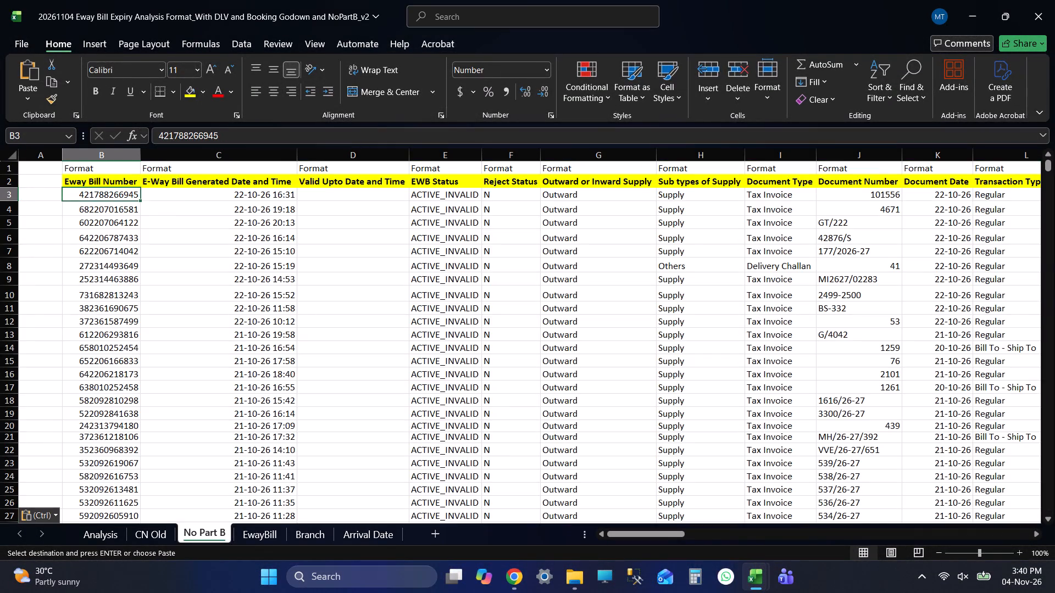
Compare the last e-way bill number on the No Part B sheet with the last one in the Part B source.
key("alt+Tab")
key("ctrl+Up")
key("Down")
key("alt+Tab")
key("ctrl+Down")
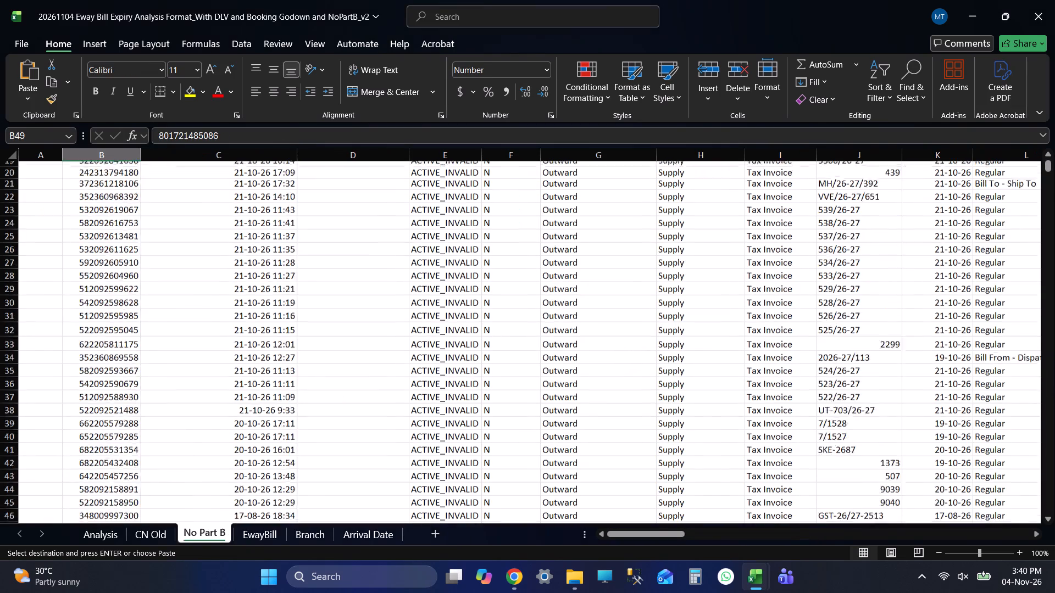
key("alt+Tab")
key("ctrl+Down")
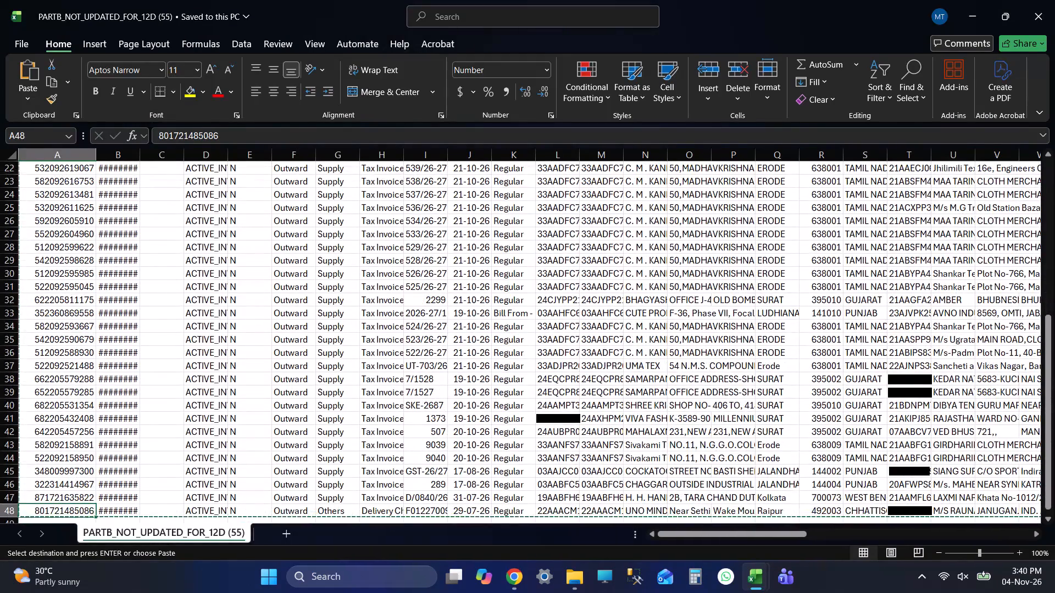
Close the Part B source workbook without keeping the copied data on the clipboard.
left_click(1054, 0)
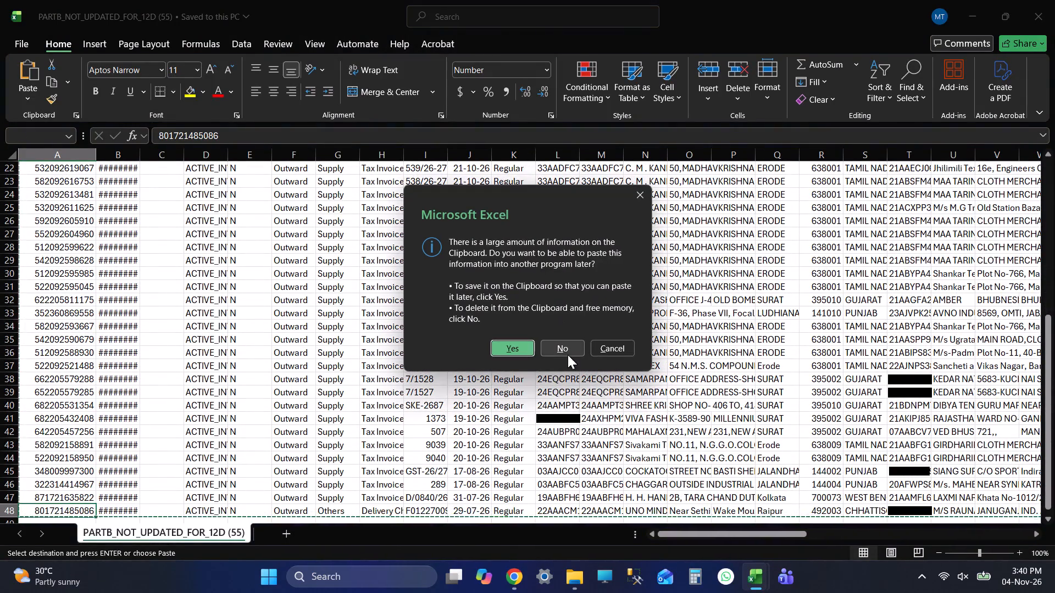
left_click(568, 355)
Check the pasted Eway Bill Number column on the No Part B sheet from its header to the rows below the data.
key("ctrl+Up")
key("Up")
key("Up")
key("Down")
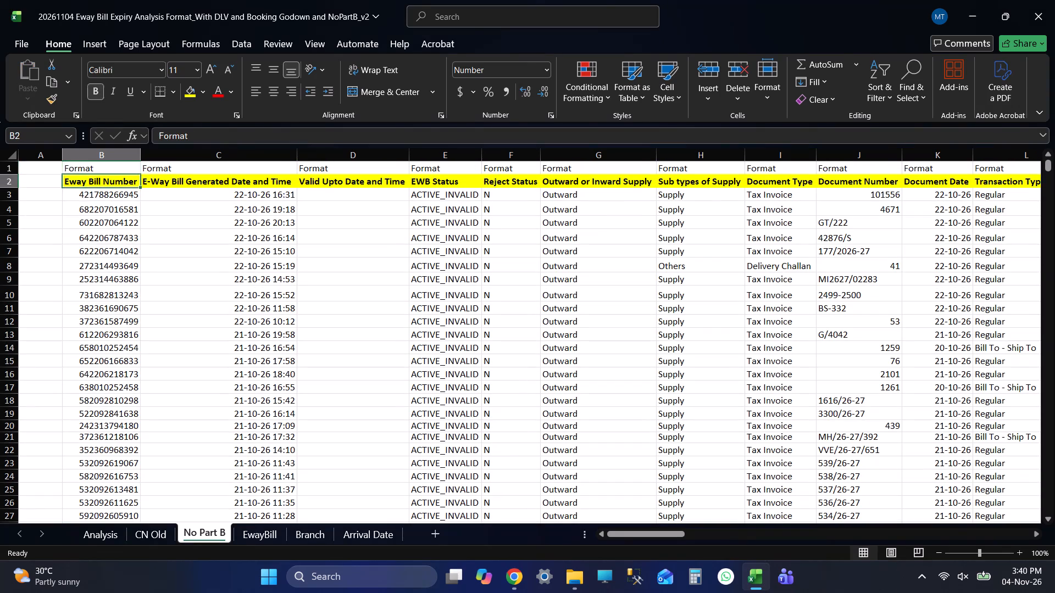
key("Down")
key("Down")
key("Down")
key("Down")
key("Down")
key("ctrl+Down")
key("Down")
key("Down")
key("Down")
key("Down")
key("Down")
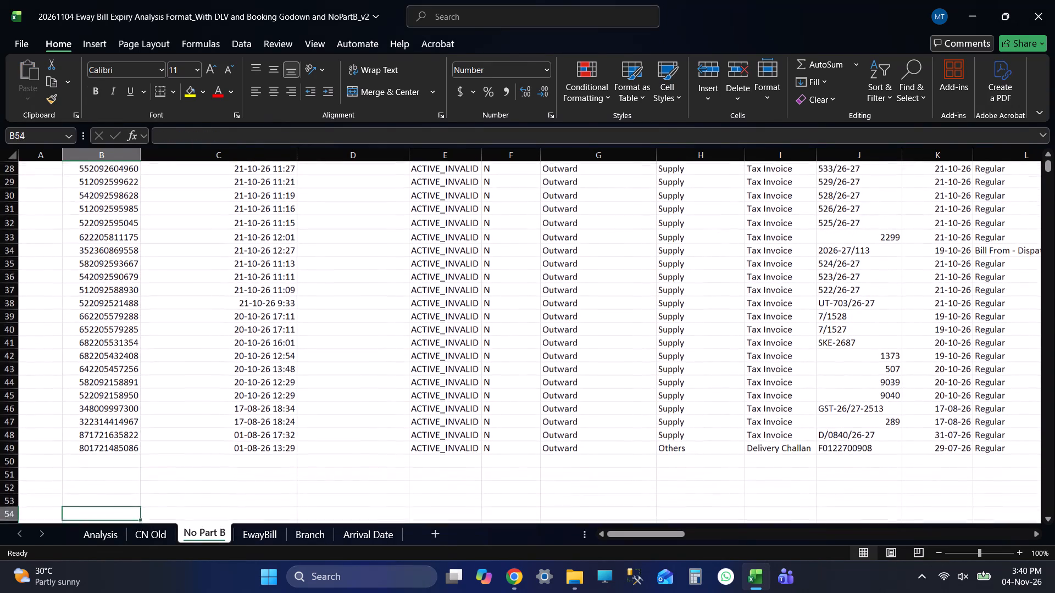
key("ctrl+Up")
key("ctrl+Up")
key("Up")
key("Up")
key("Up")
key("Down")
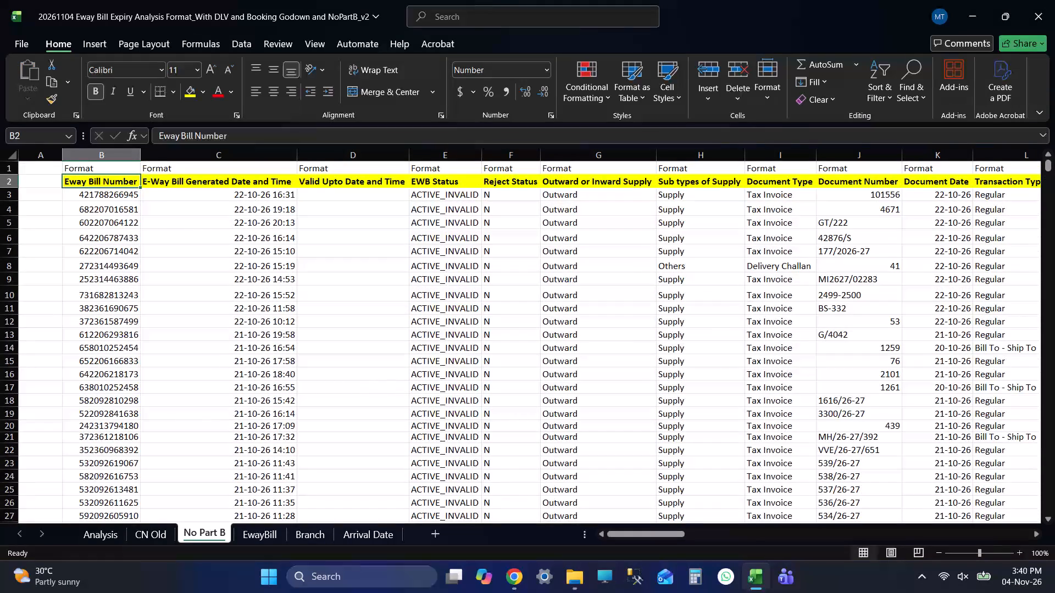
Bring up the EwayBill sheet, and open EWB_EXPIRING_TODAY (64) from the 20261104 Data (P) folder.
left_click(261, 523)
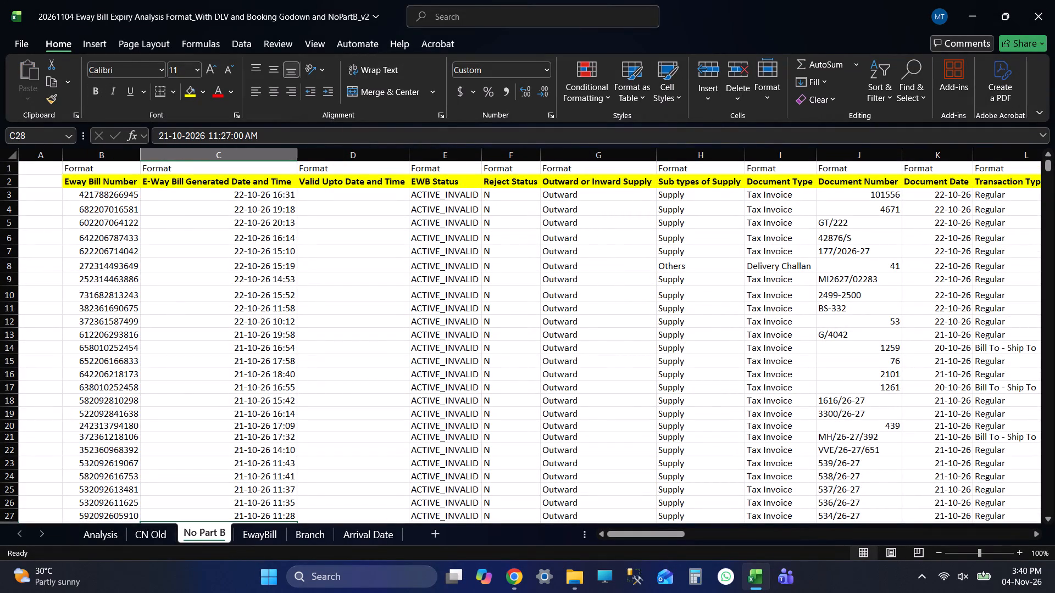
left_click(116, 182)
left_click(264, 534)
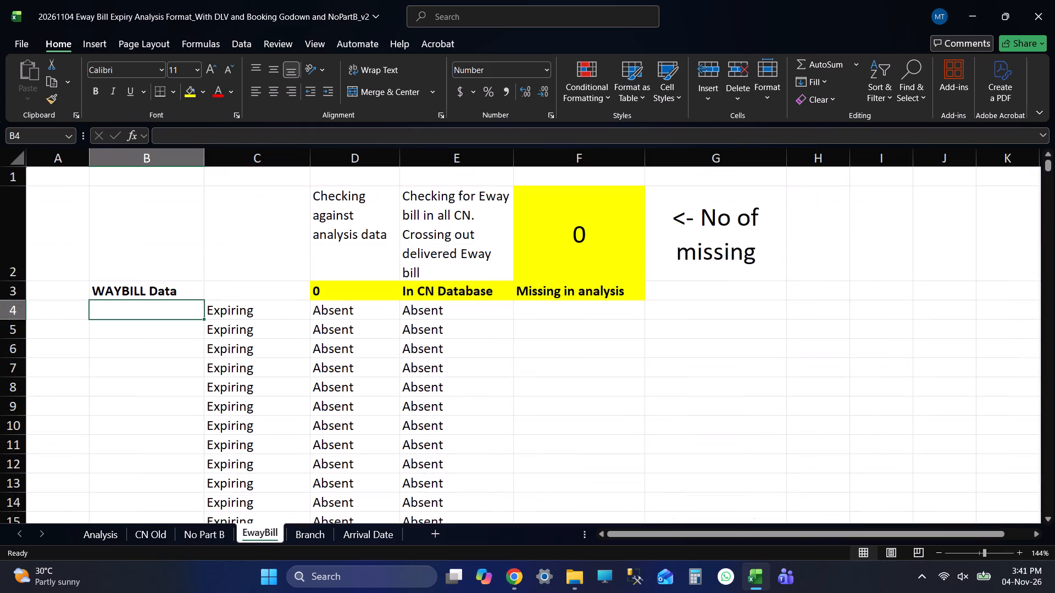
key("alt+Tab")
key("alt+Tab")
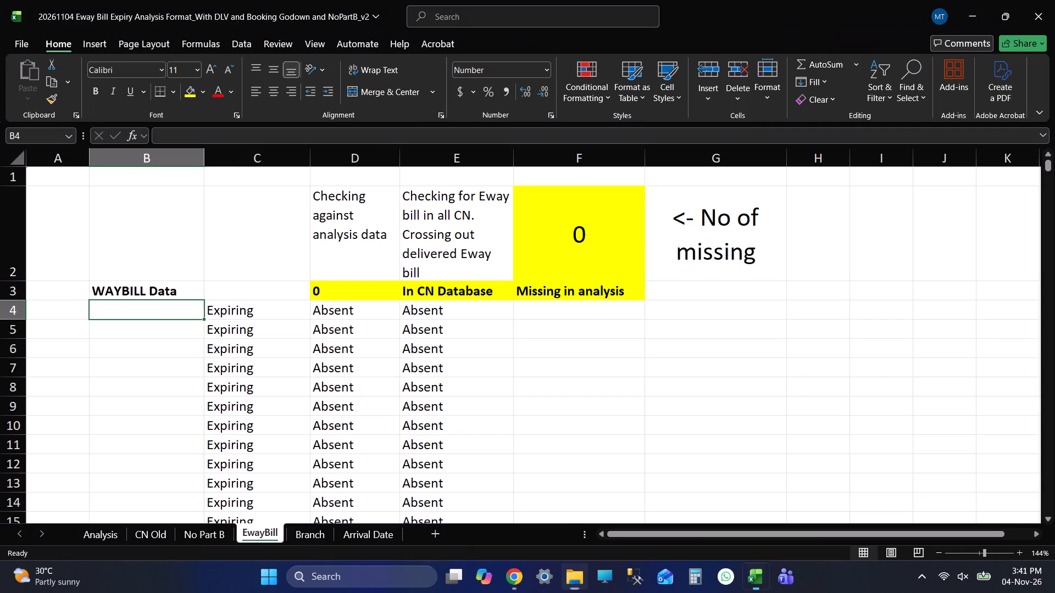
key("alt+Tab")
double_click(211, 124)
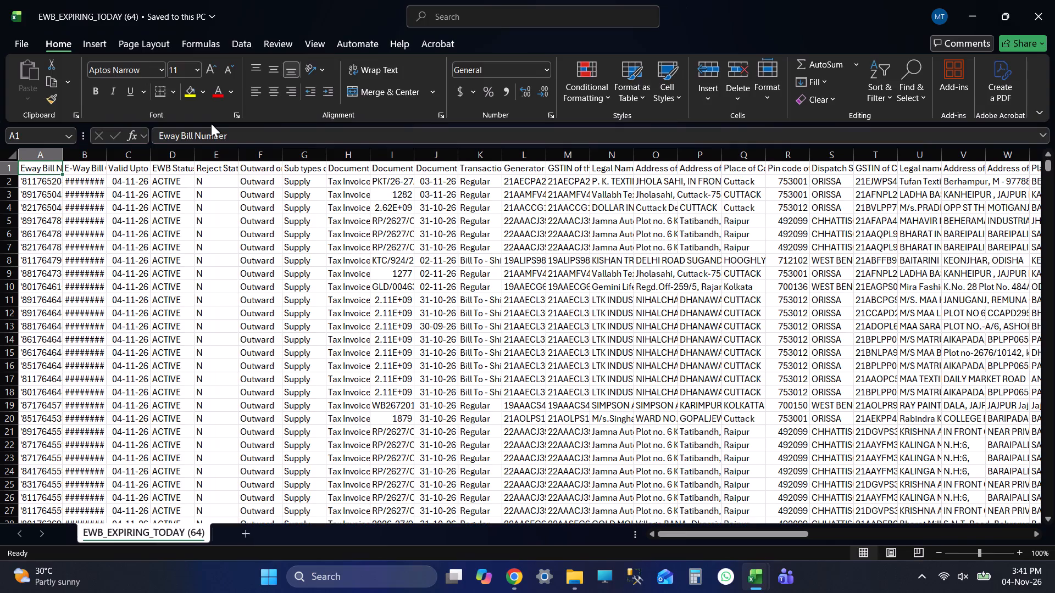
Remove all apostrophes from the Eway Bill Number column of the EWB_EXPIRING_TODAY file.
key("Up")
key("Up")
key("Up")
key("Down")
key("ctrl+shift+Down")
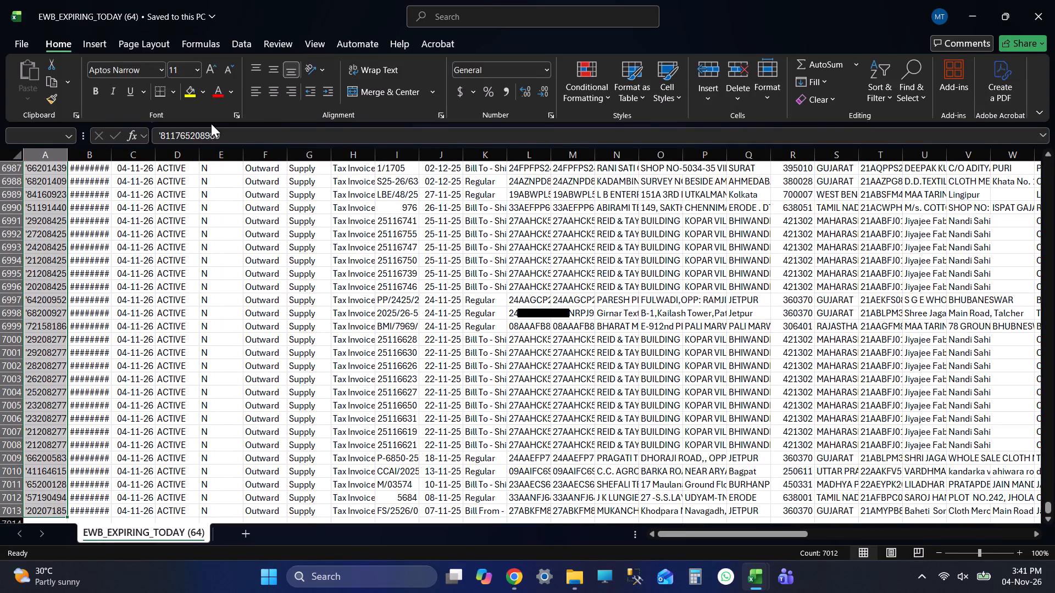
key("ctrl+h")
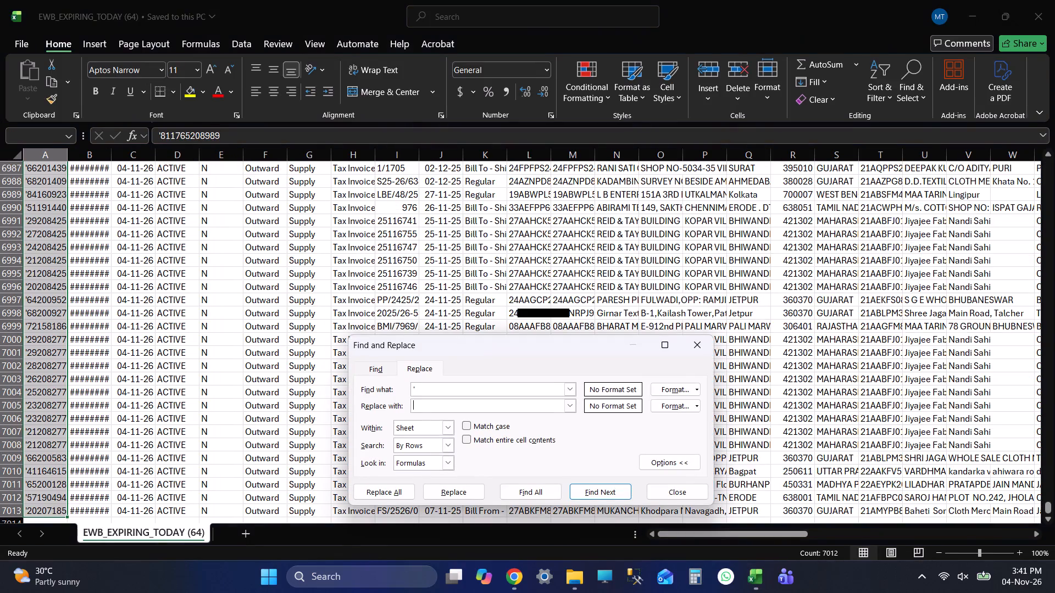
left_click(403, 489)
left_click(616, 445)
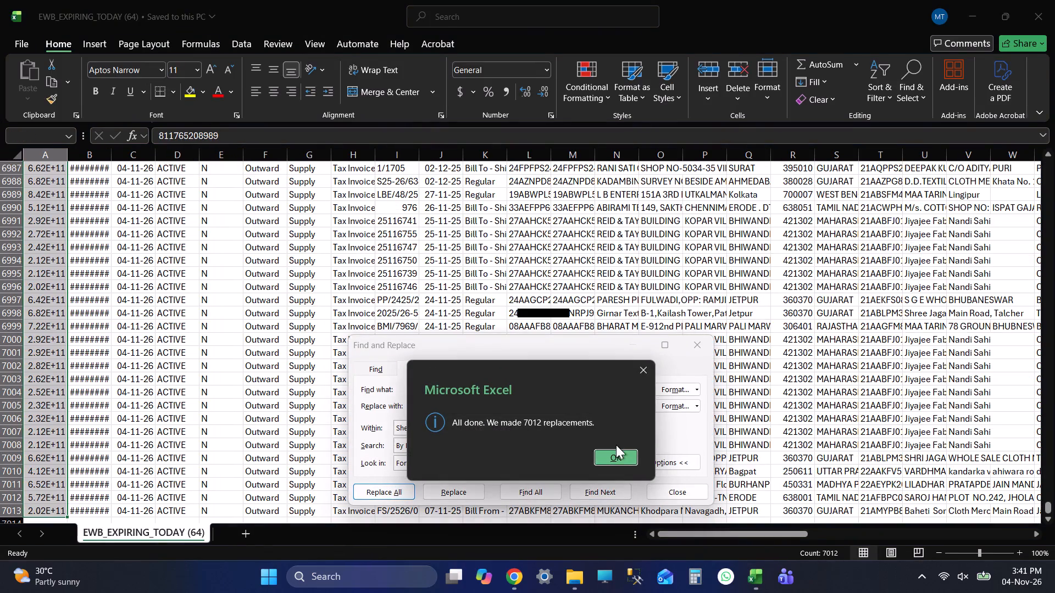
left_click(615, 450)
left_click(658, 486)
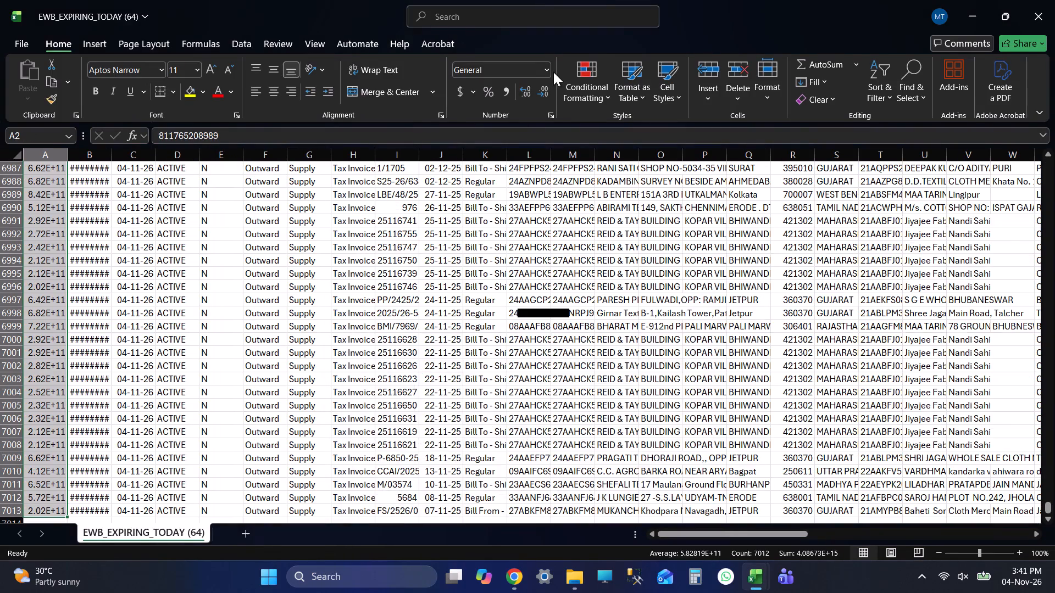
Format the expiring file's Eway Bill Number values as Number without decimals and save the file.
left_click(547, 68)
left_click(498, 132)
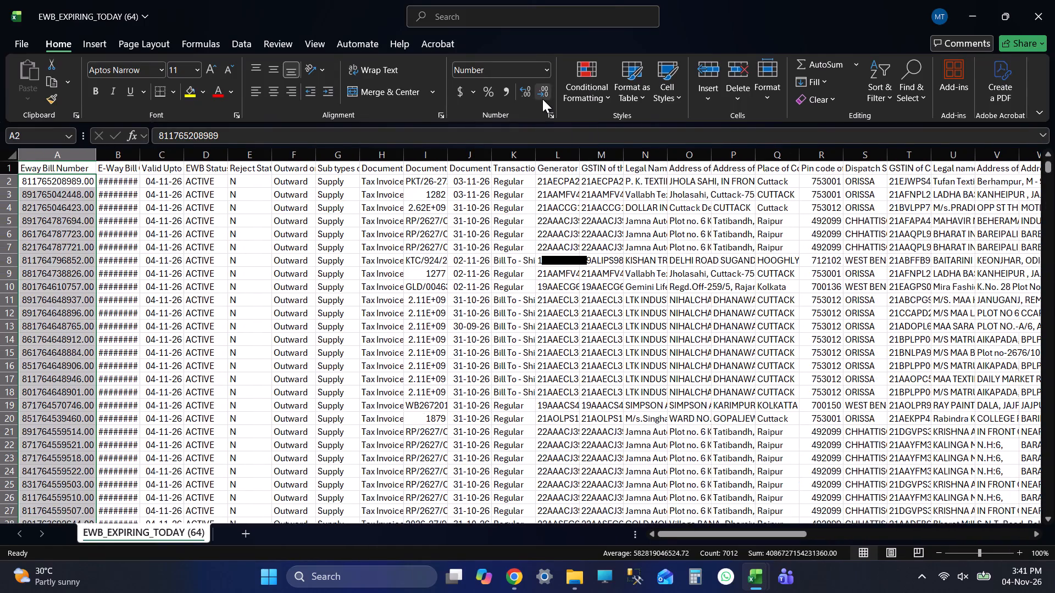
double_click(542, 99)
key("ctrl+s")
key("Up")
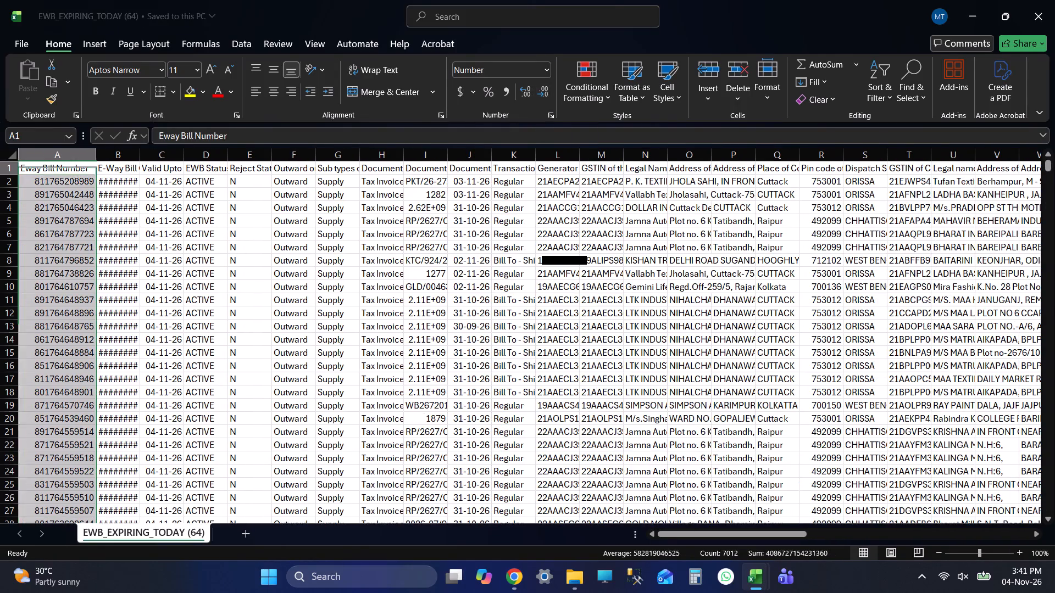
Copy all Eway Bill Number values below the header of EWB_EXPIRING_TODAY (64) into the EwayBill sheet's WAYBILL Data column from B4.
key("Up")
key("Up")
key("Up")
key("Up")
key("Up")
key("Up")
key("Up")
key("Up")
key("Up")
key("Up")
key("Up")
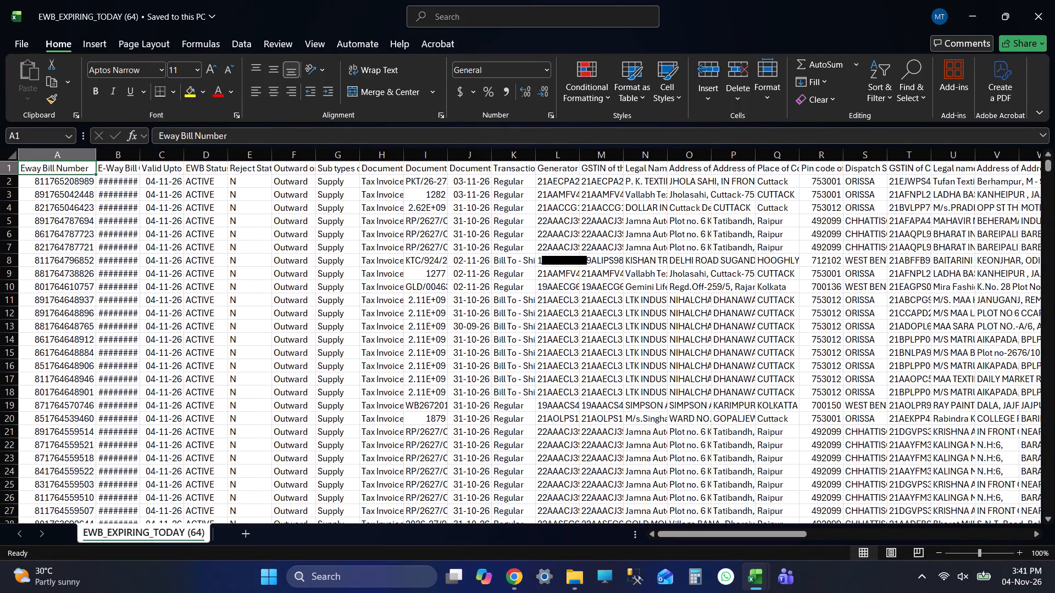
key("Down")
key("ctrl+shift+Down")
key("ctrl+c")
key("ctrl+c")
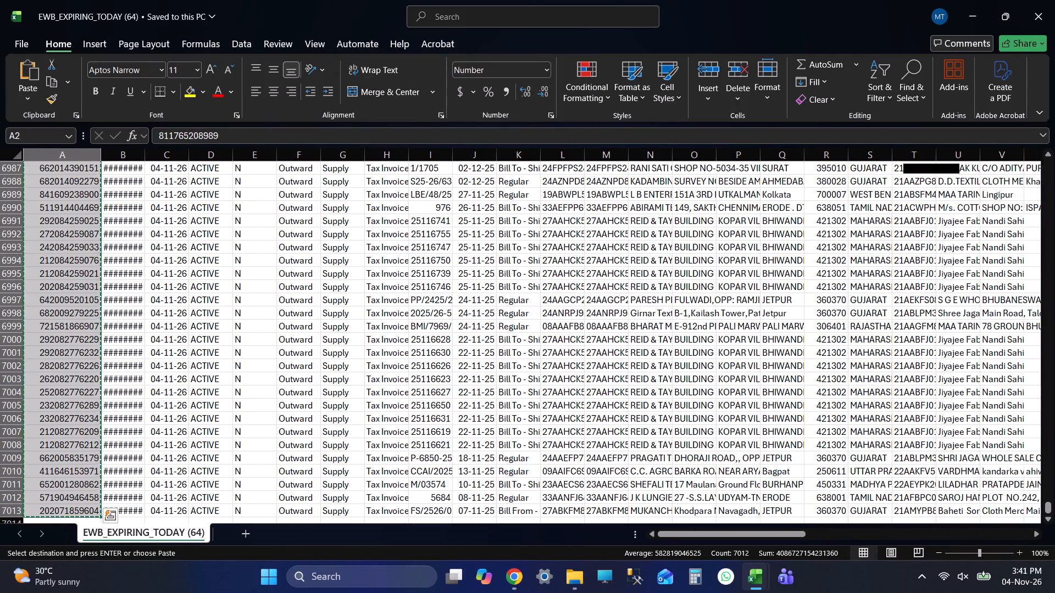
key("alt+Tab")
key("Up")
key("Down")
key("ctrl+v")
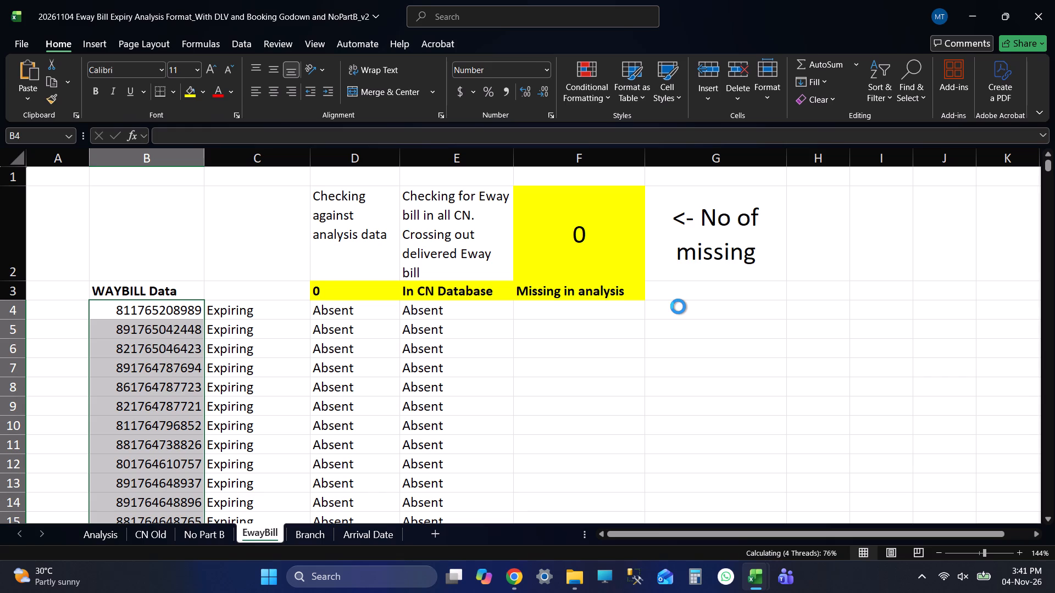
Compare the first and last pasted WAYBILL Data values on the EwayBill sheet with those in EWB_EXPIRING_TODAY (64).
key("ctrl+Up")
key("Up")
key("Up")
key("Up")
key("Up")
key("Down")
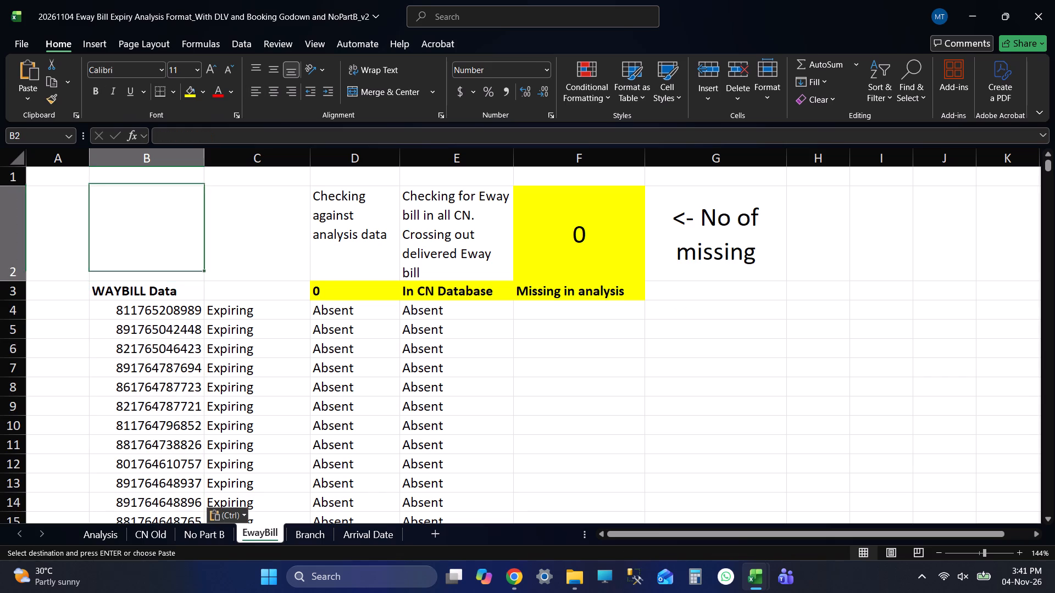
key("Down")
key("Down")
key("alt+Tab")
key("ctrl+Up")
key("Up")
key("Up")
key("Down")
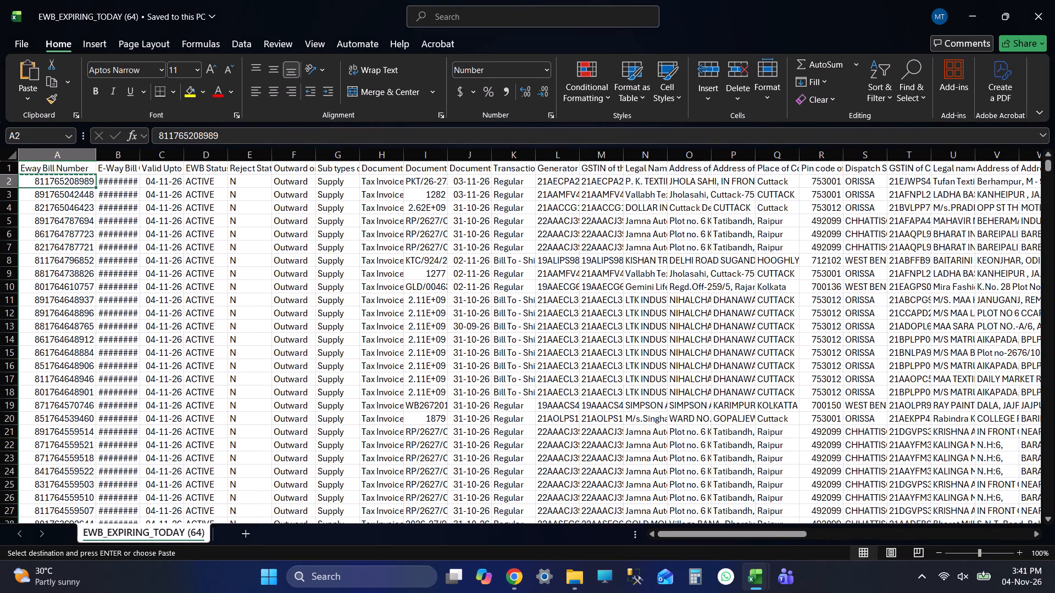
key("alt+Tab")
key("alt+Tab")
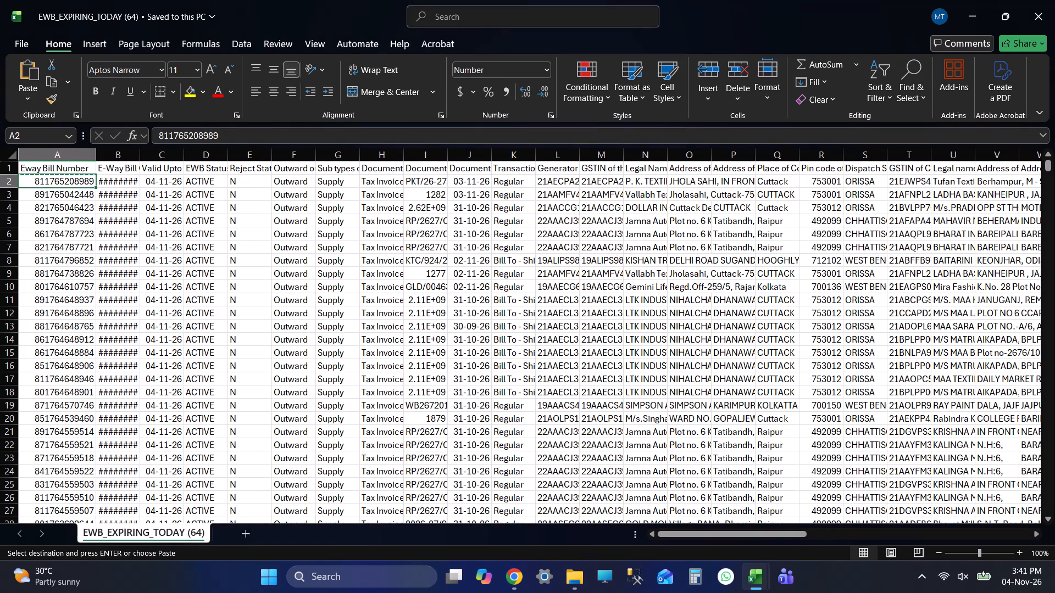
key("ctrl+Down")
key("alt+Tab")
key("ctrl+Down")
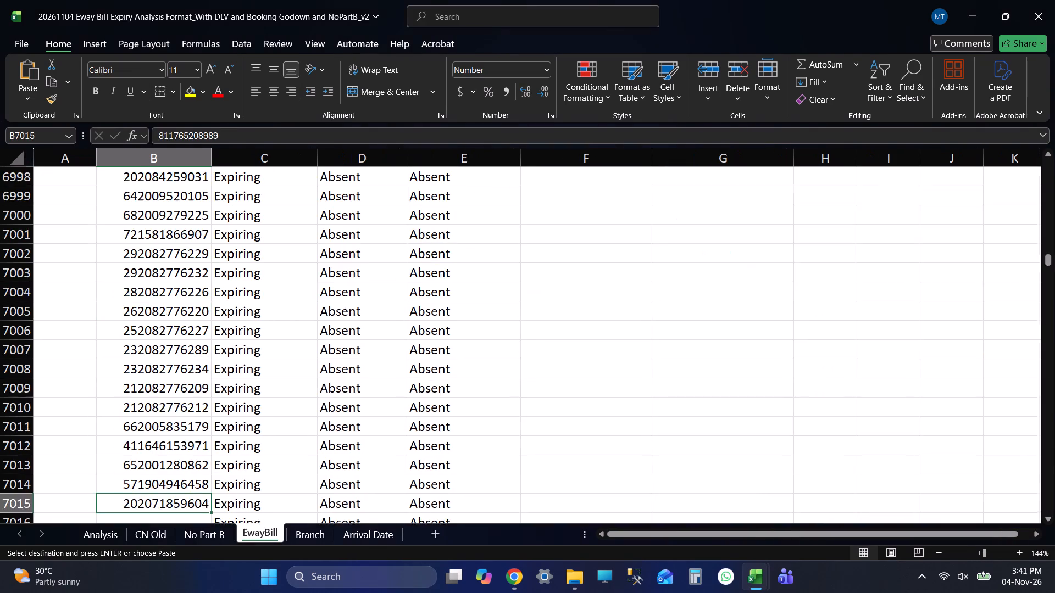
key("Down")
key("Down")
key("Down")
key("ctrl+Up")
key("alt+Tab")
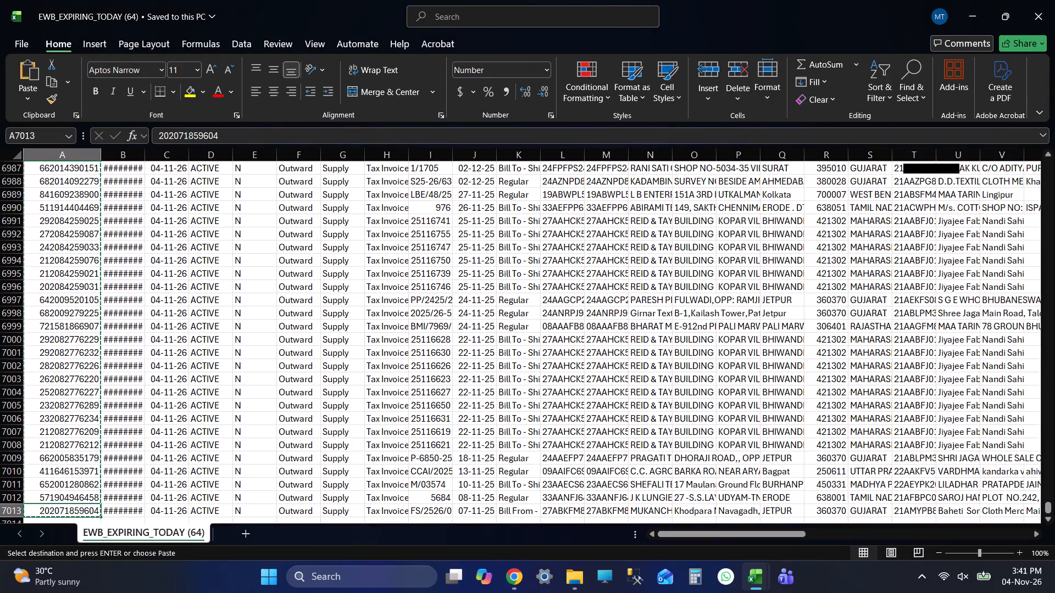
key("alt+Tab")
Clear the leftover contents of columns C to E on the EwayBill sheet from row 7016 down.
key("Right")
key("Down")
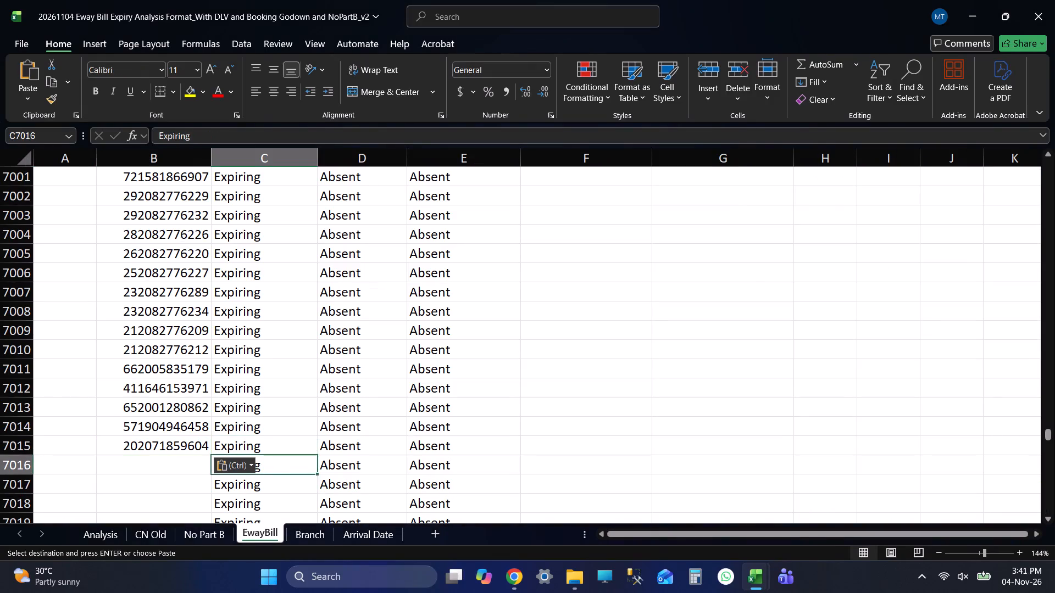
key("ctrl+shift+Right")
key("ctrl+shift+Down")
key("Delete")
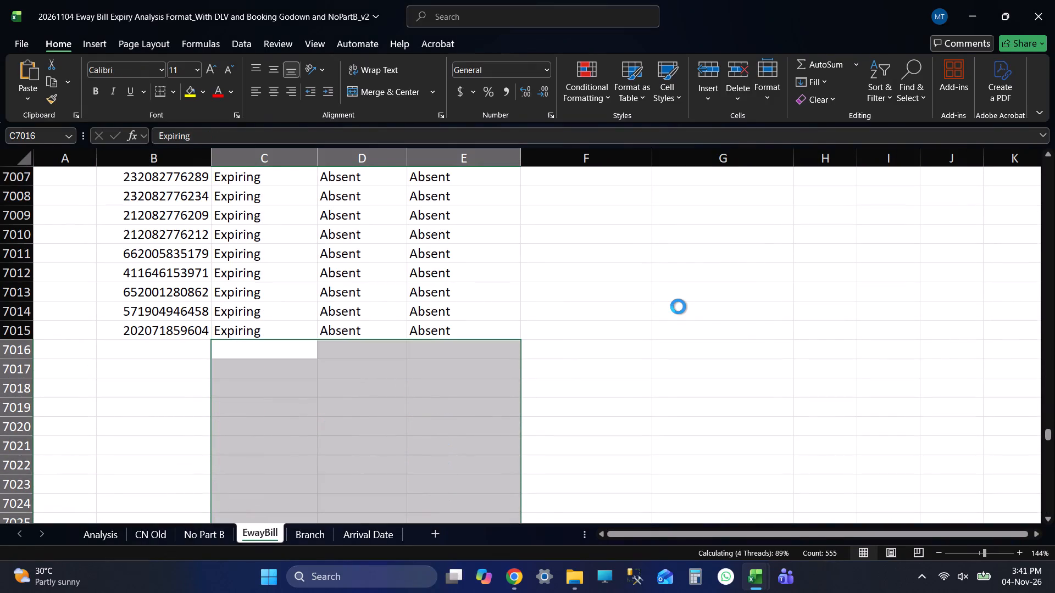
key("ctrl+Up")
Compare the last Eway Bill Number row of EWB_EXPIRING_TODAY (64) with the end of the EwayBill sheet's data.
key("alt+Tab")
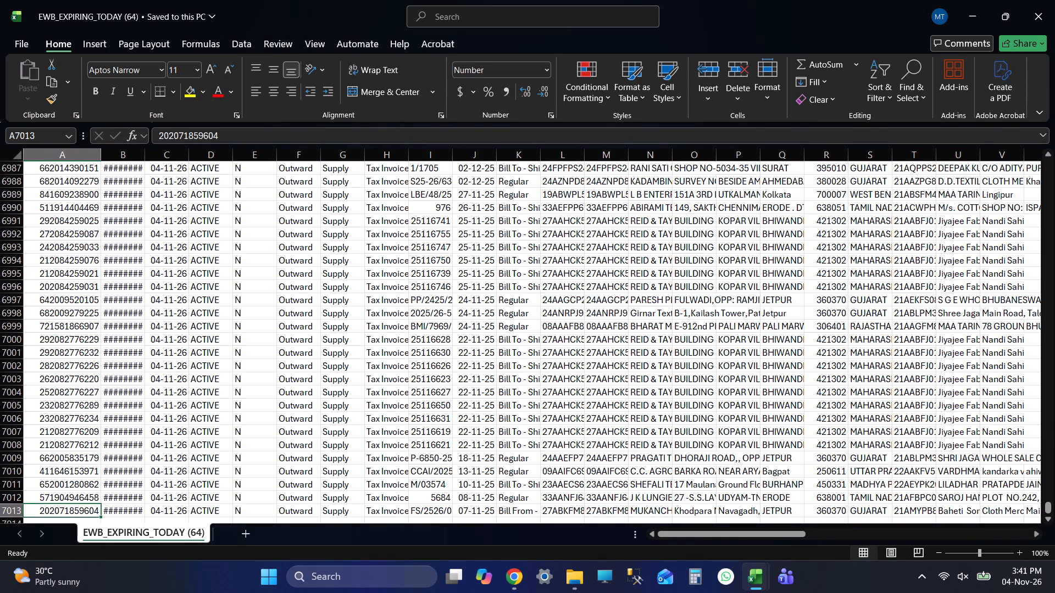
key("Down")
key("Down")
key("Down")
key("ctrl+Up")
key("alt+Tab")
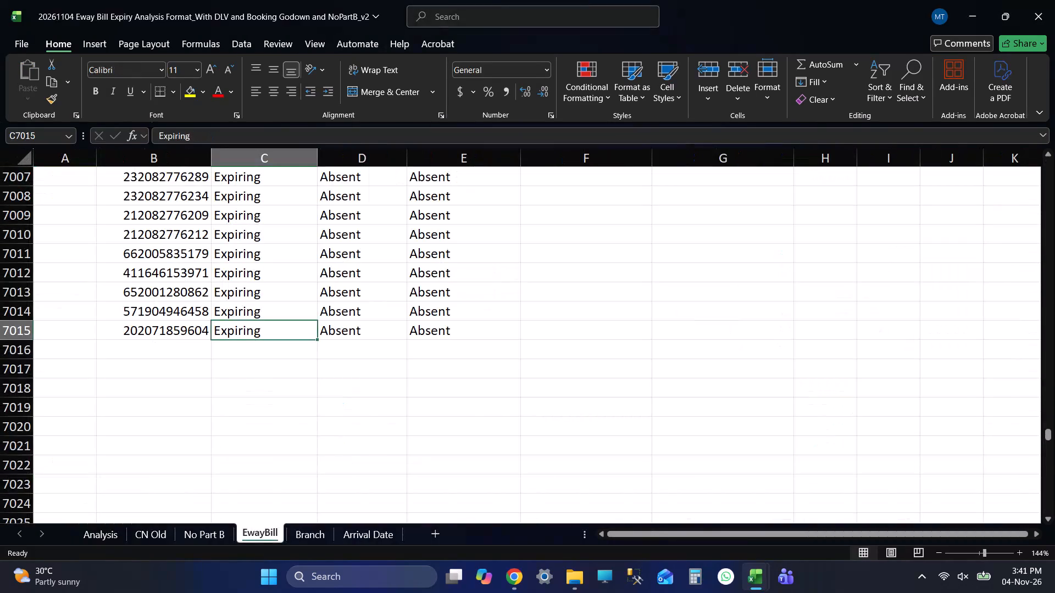
key("alt+Tab")
key("alt+Tab")
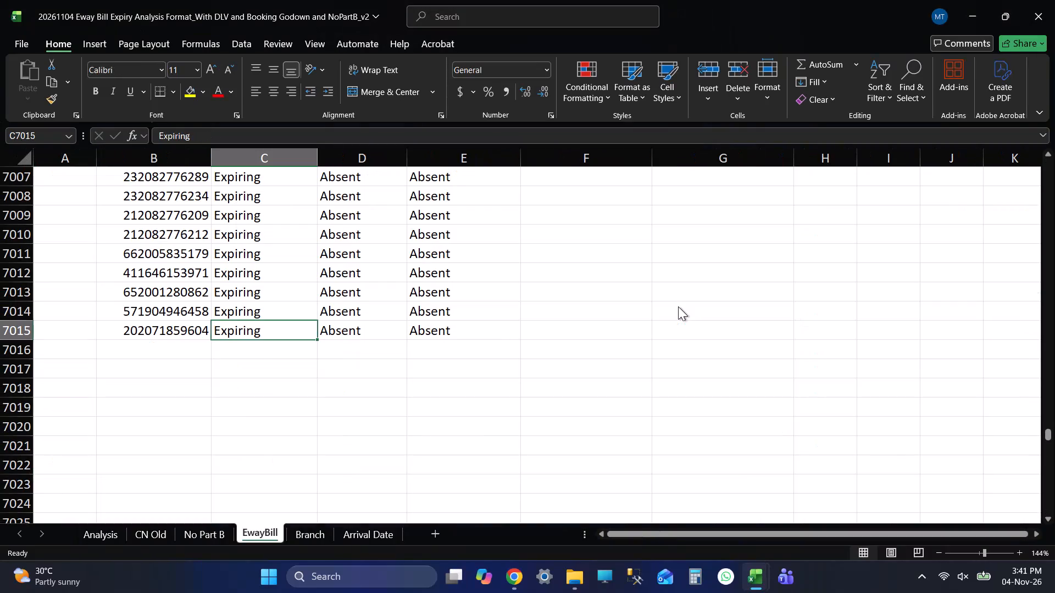
key("alt+Tab")
key("alt+Tab")
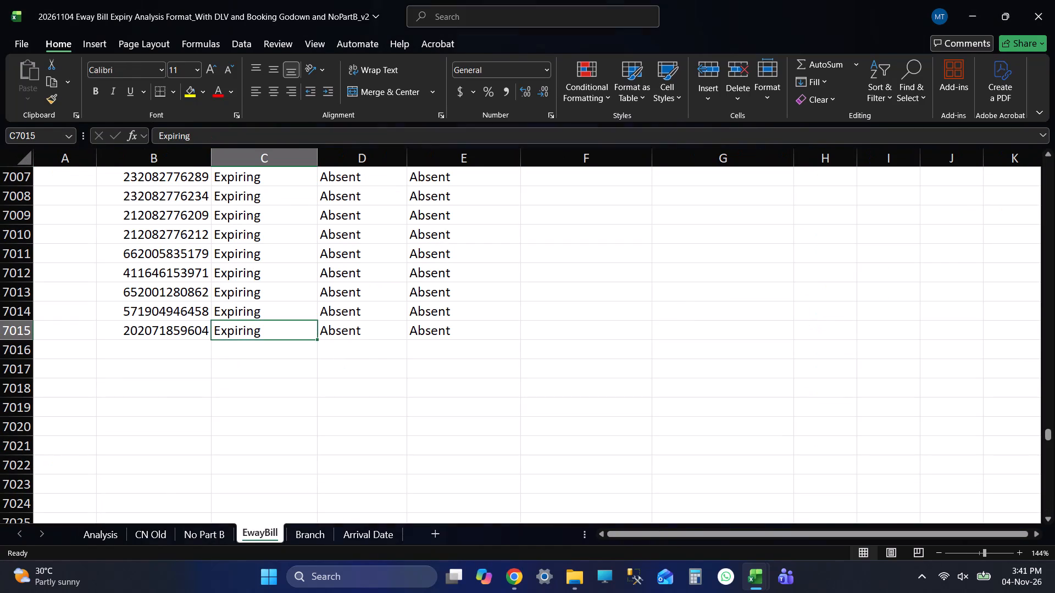
key("ctrl+Left")
key("alt+Tab")
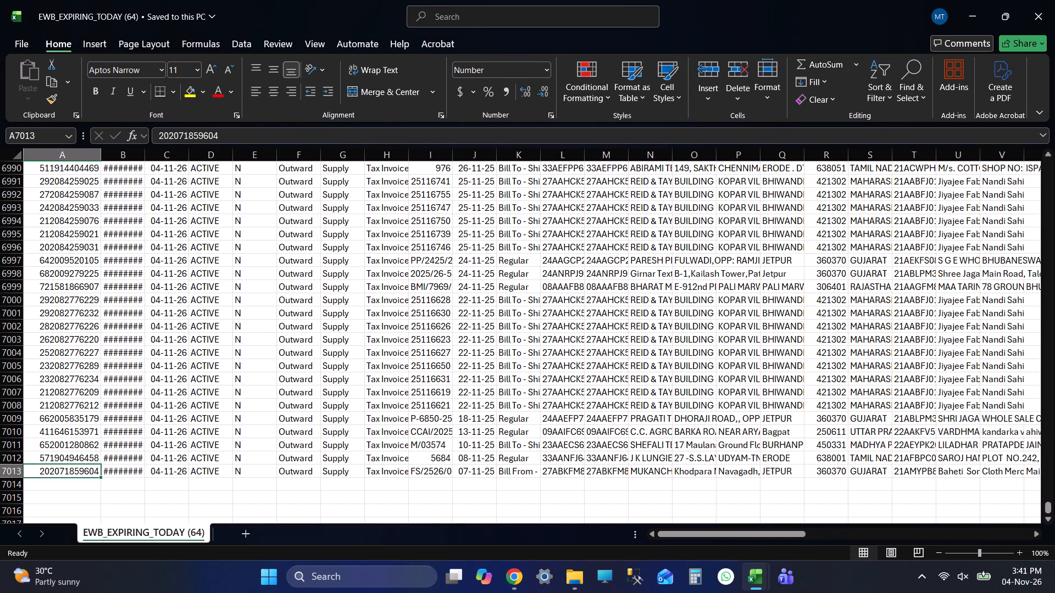
key("alt+Tab")
Check the EwayBill sheet's WAYBILL Data column from above its header to the blank rows below the data.
key("ctrl+Up")
key("Up")
key("Up")
key("Down")
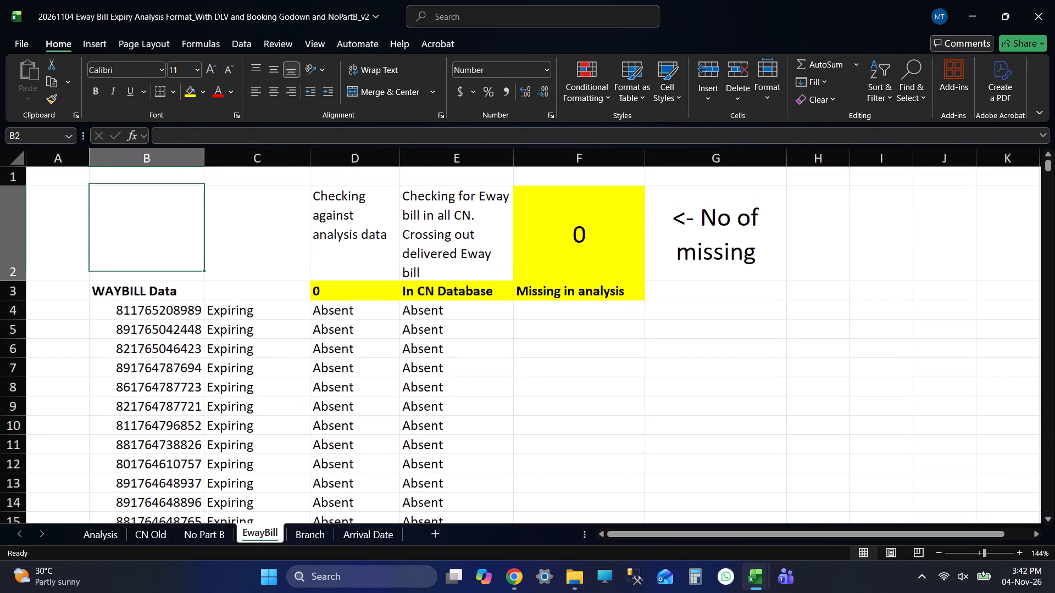
key("Down")
key("Down")
key("Down")
key("ctrl+Down")
key("Down")
key("Down")
key("Down")
key("Down")
key("Down")
key("Down")
key("ctrl+Up")
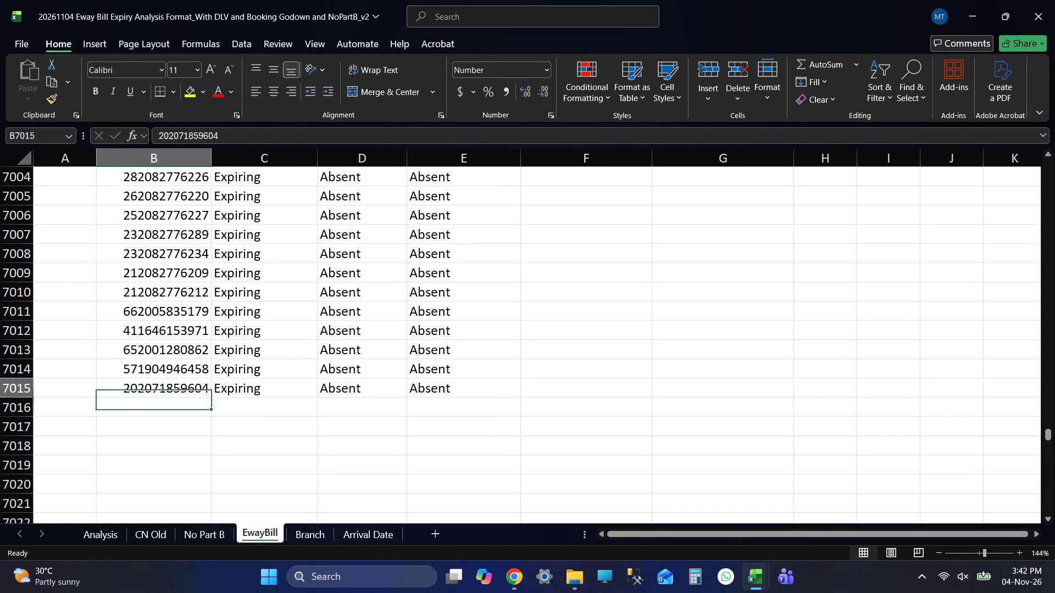
key("Down")
key("Down")
key("Down")
key("Down")
key("Down")
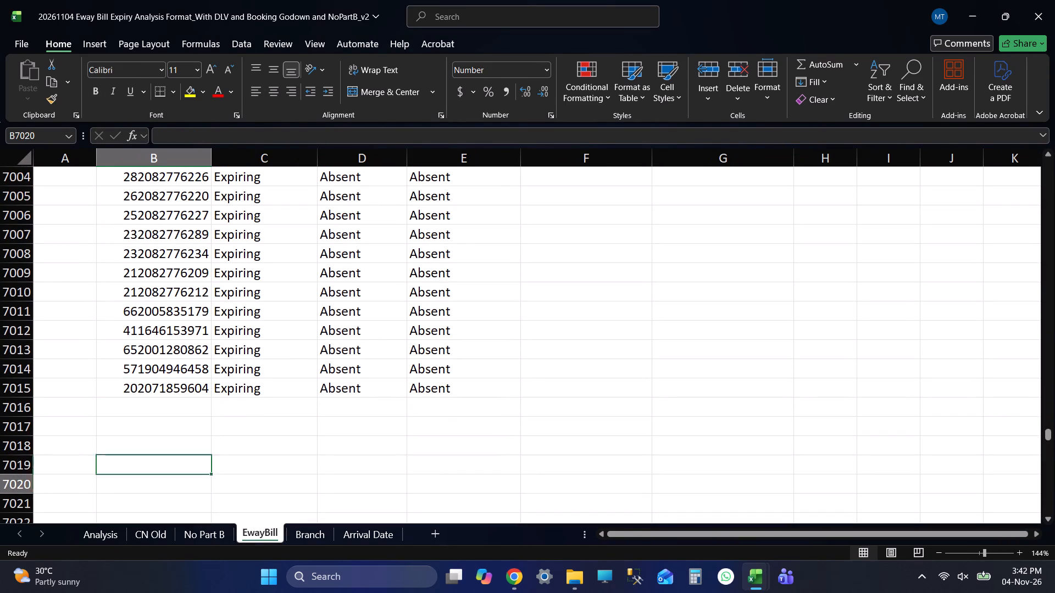
key("ctrl+Up")
key("Down")
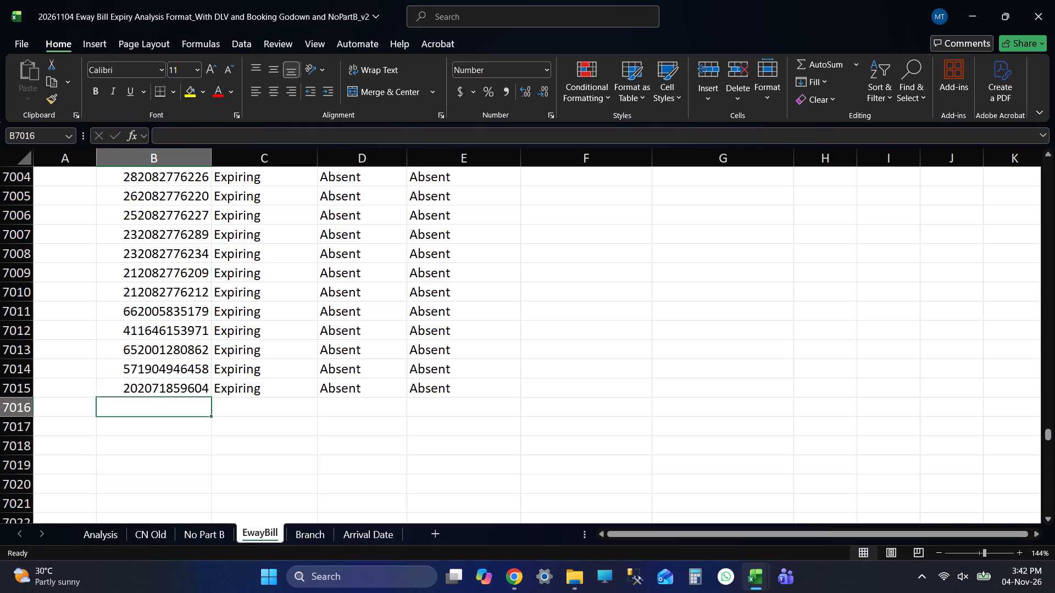
key("Down")
key("Down")
key("Down")
key("Down")
key("Down")
key("Down")
key("Down")
key("Down")
key("ctrl+Up")
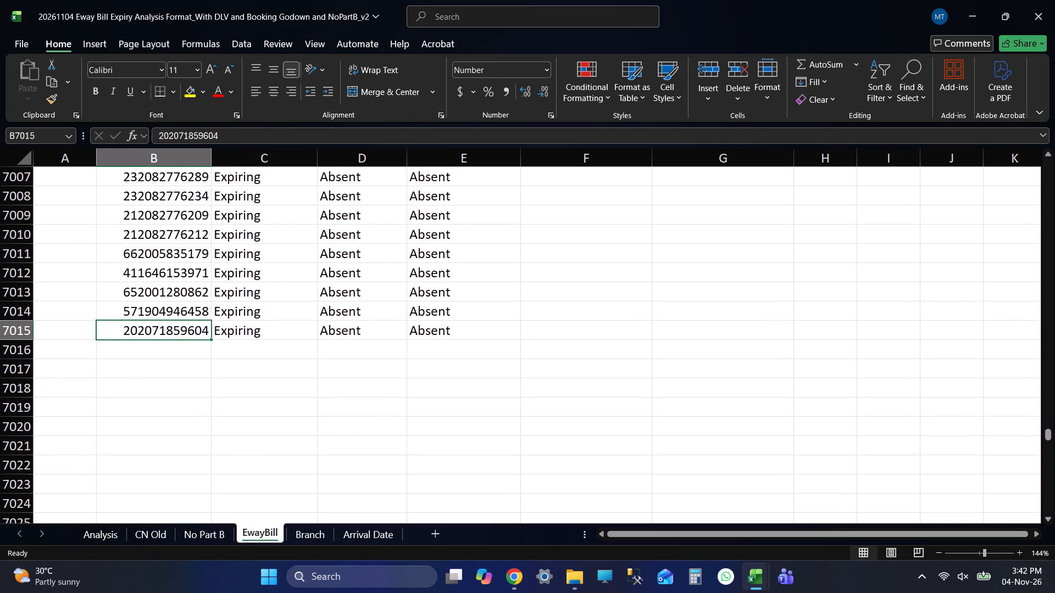
key("ctrl+Up")
key("Up")
key("Up")
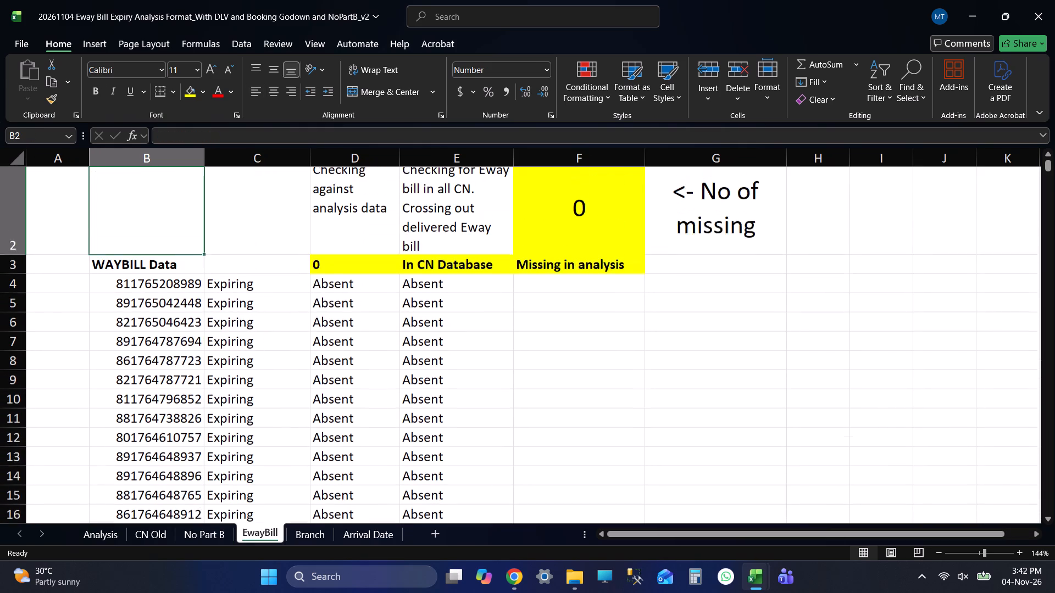
key("Up")
key("Up")
key("Up")
key("Down")
key("Down")
key("Down")
key("Down")
key("ctrl+Down")
key("Down")
key("Down")
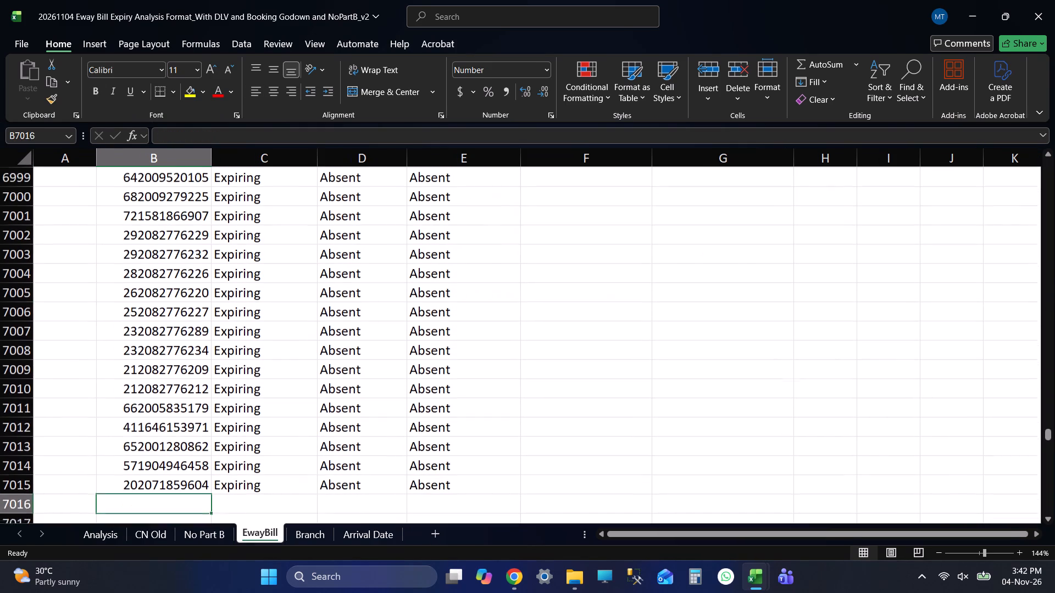
key("Down")
key("Down")
key("Down")
key("ctrl+Up")
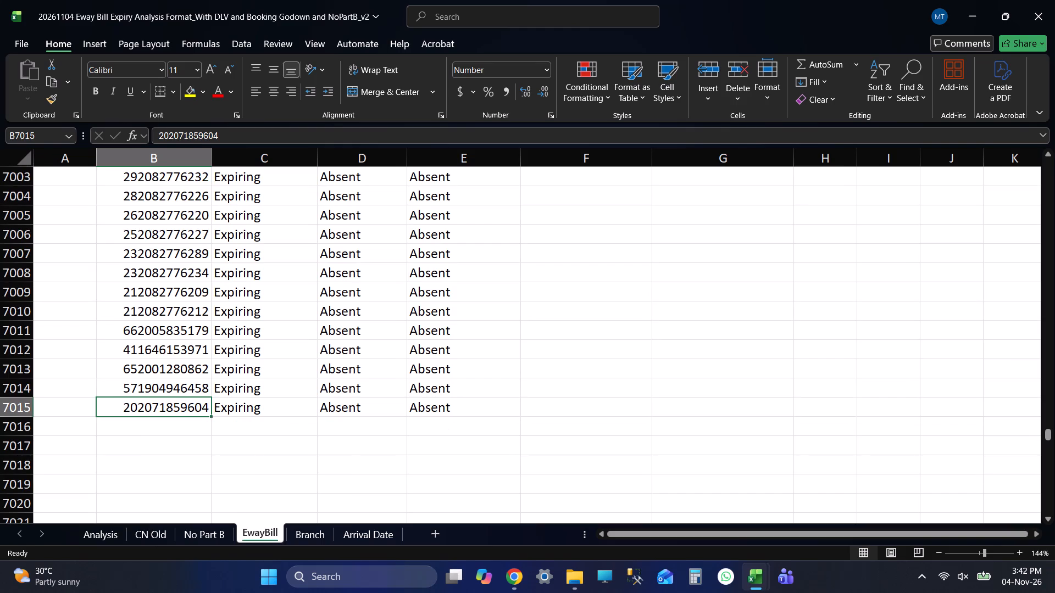
Add filters to the EwayBill sheet's header row from WAYBILL Data through Missing in analysis.
key("ctrl+Up")
key("Up")
key("Up")
key("Up")
key("Down")
key("Down")
key("ctrl+shift+Right")
key("ctrl+shift+Right")
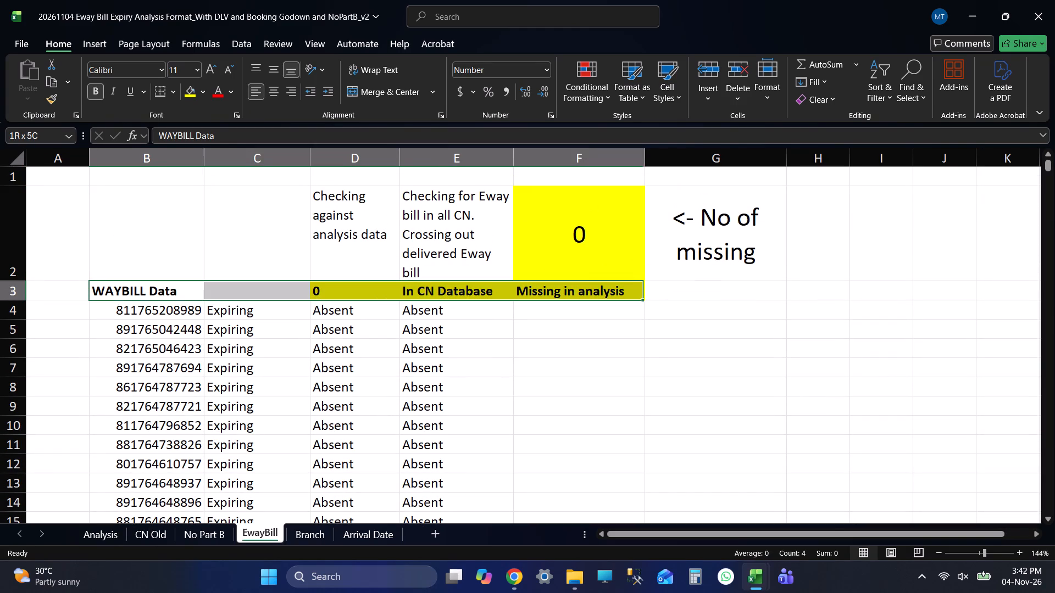
key("ctrl+shift+l")
left_click(767, 344)
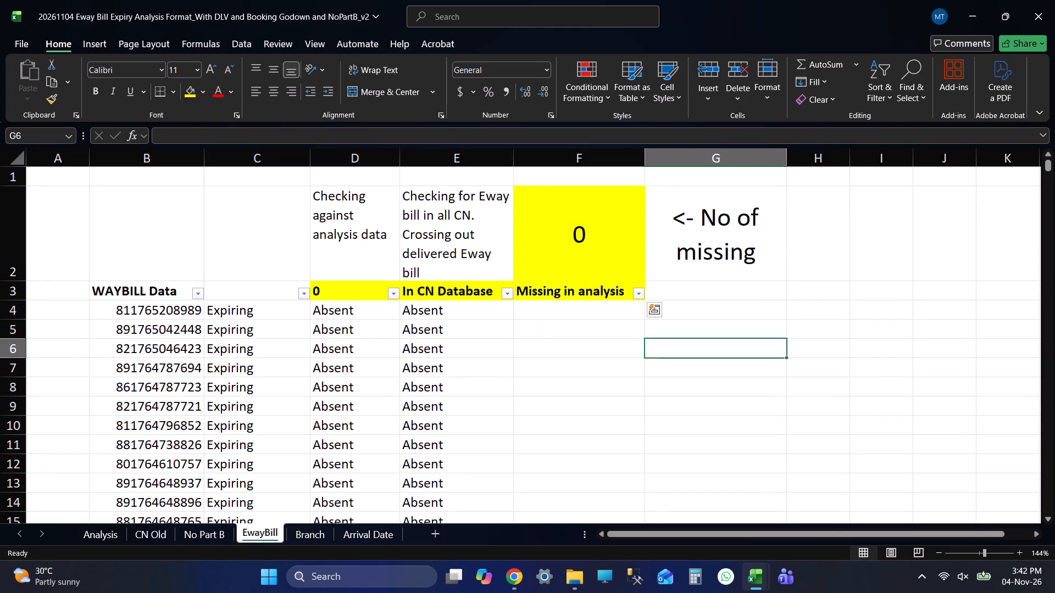
Examine the filter values of the analysis data check column D without applying a filter.
left_click(345, 289)
left_click(395, 295)
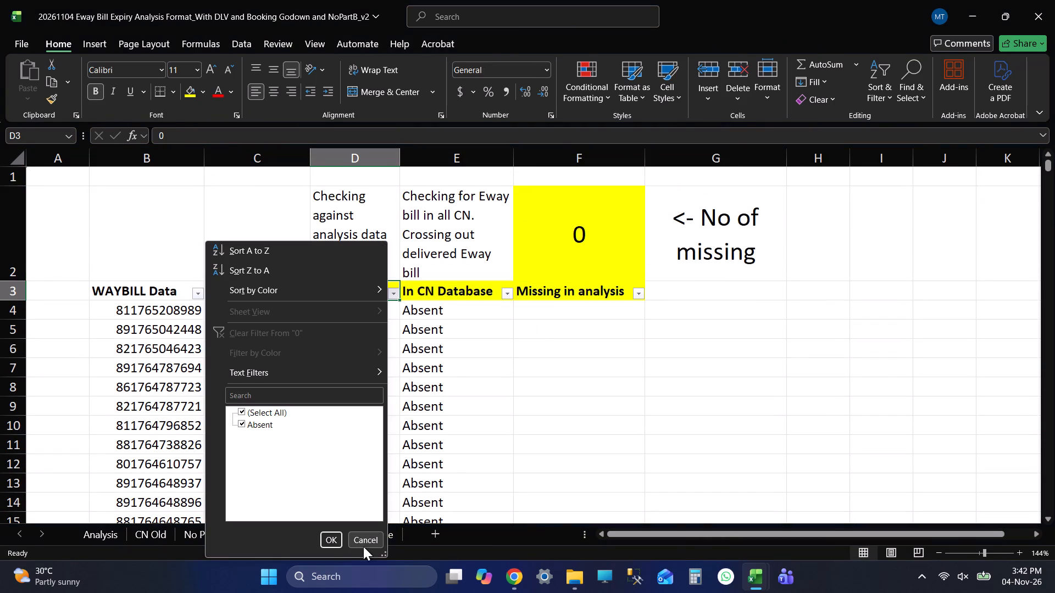
left_click(367, 542)
left_click(391, 293)
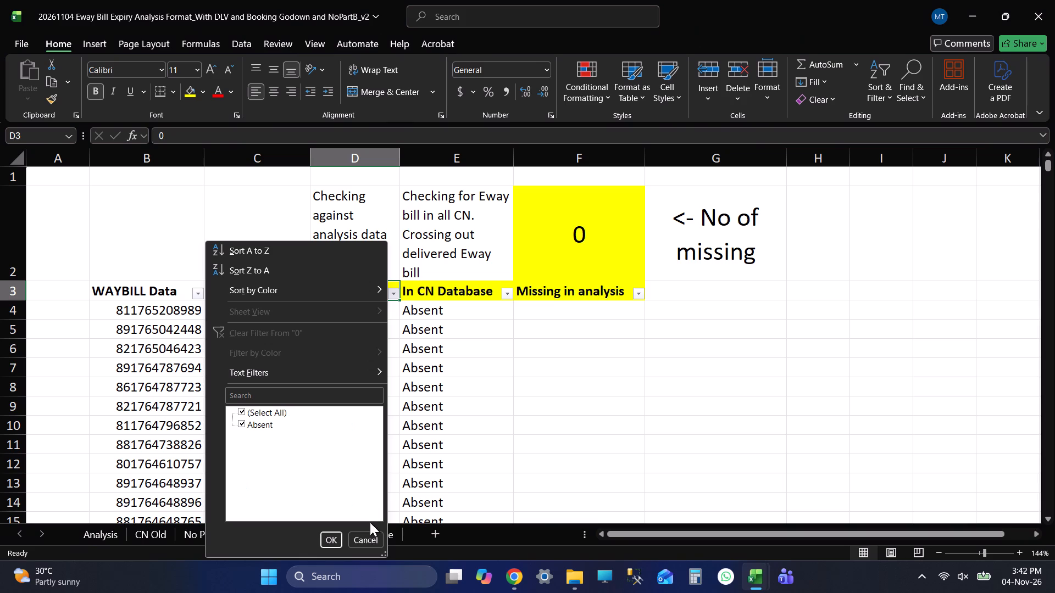
left_click(370, 545)
Recheck the WAYBILL Data column from its header to the last row and the blank rows below.
left_click(155, 288)
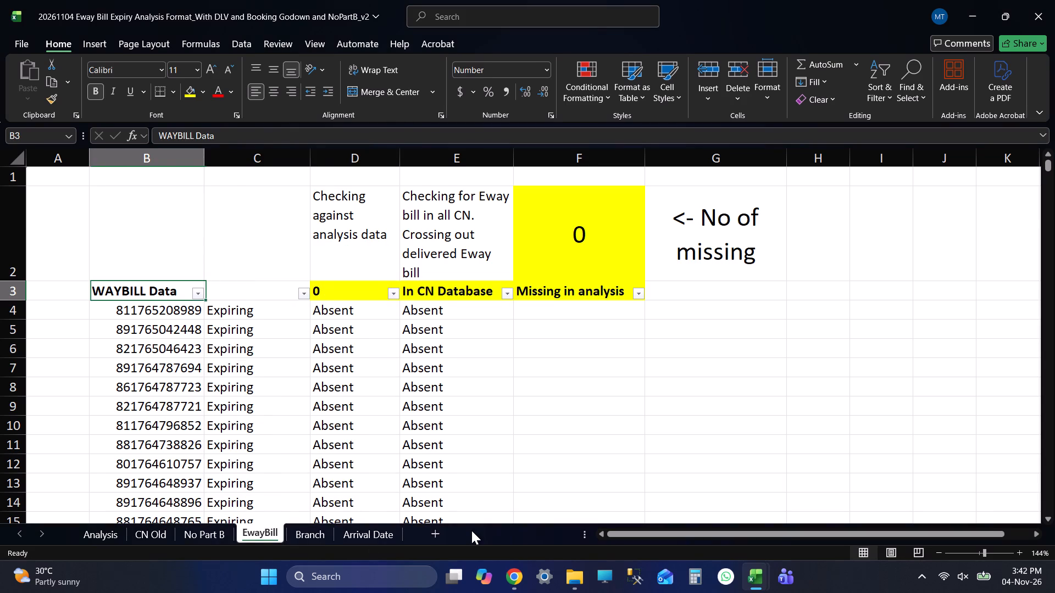
key("ctrl+Down")
key("Down")
key("Down")
key("Down")
key("ctrl+Up")
key("ctrl+Up")
key("Up")
key("Down")
key("Down")
key("ctrl+Down")
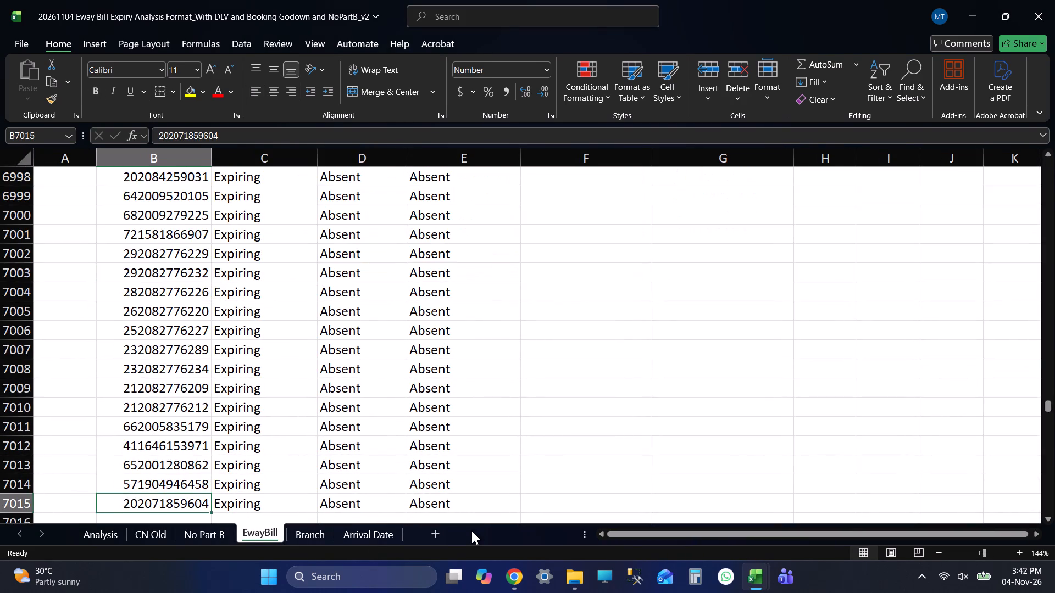
key("ctrl+Up")
key("Up")
key("Up")
key("Down")
key("Down")
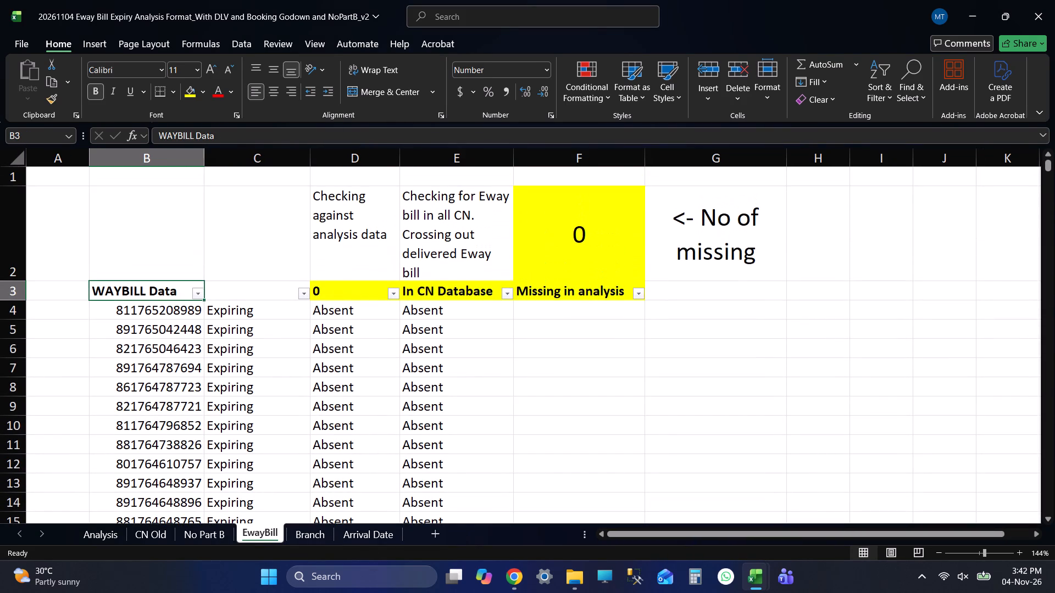
Bring up the Arrival Date sheet and go to the first empty row under ManifestNumber.
left_click(360, 524)
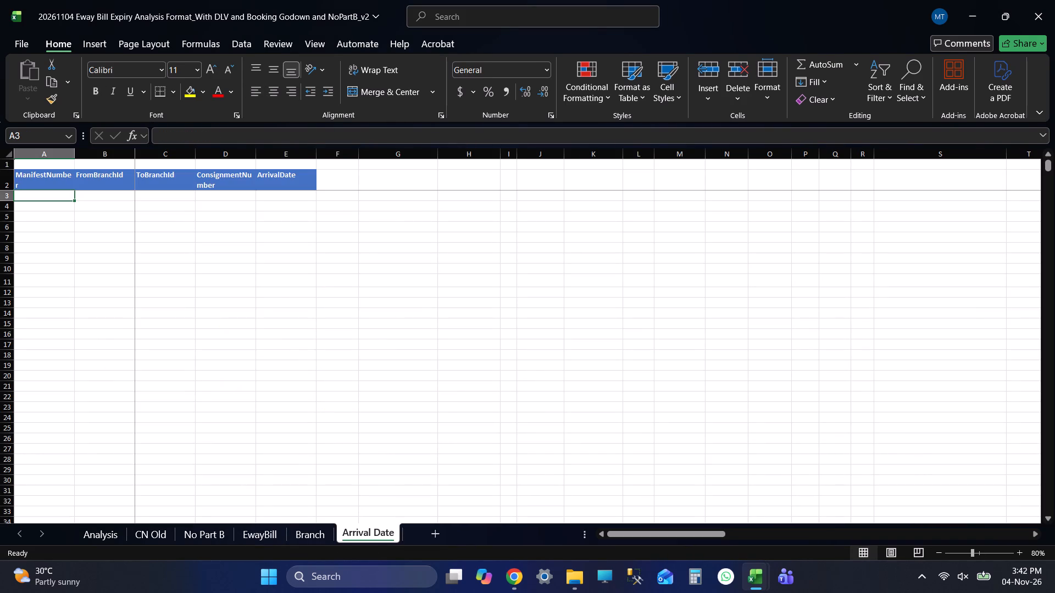
key("Up")
key("Down")
key("Left")
key("Left")
Close EWB_EXPIRING_TODAY (64) and open ARRIVAL from the 20261104 Data (P) folder.
key("alt+Tab")
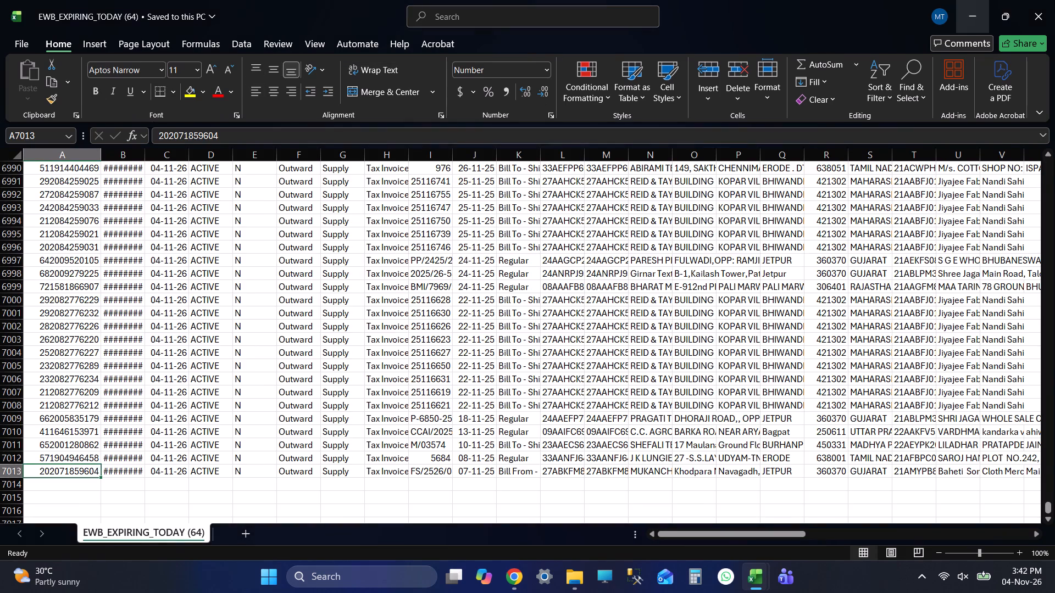
left_click(1054, 0)
key("alt+Tab")
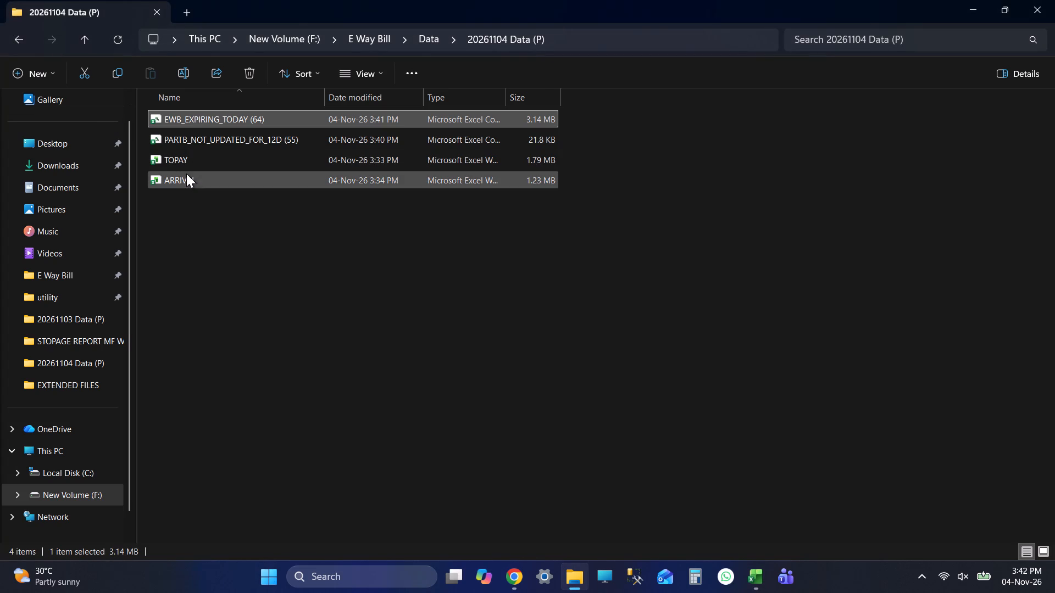
double_click(187, 177)
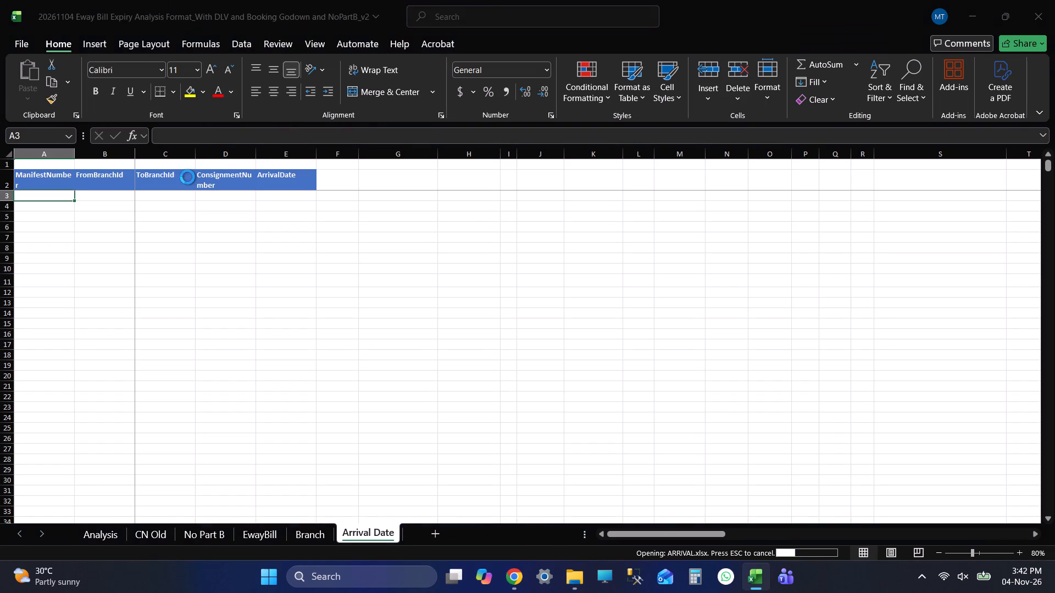
Copy all data rows of ARRIVAL without the header and paste them into the Arrival Date sheet from A3.
key("ctrl+Up")
key("Up")
key("Down")
key("Left")
key("ctrl+shift+Right")
key("ctrl+shift+Down")
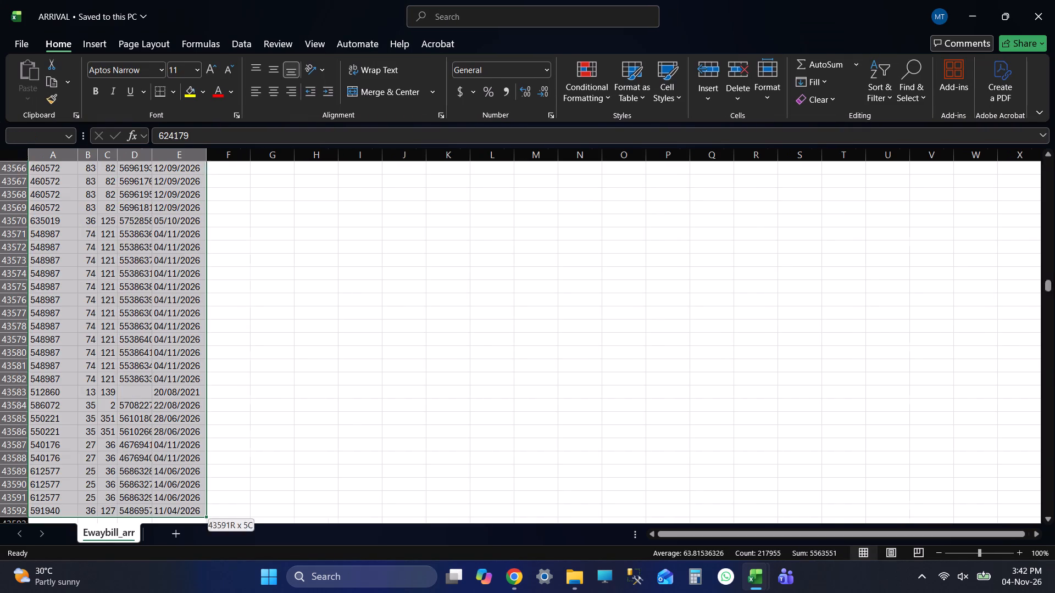
key("ctrl+c")
key("alt+Tab")
key("Up")
key("Down")
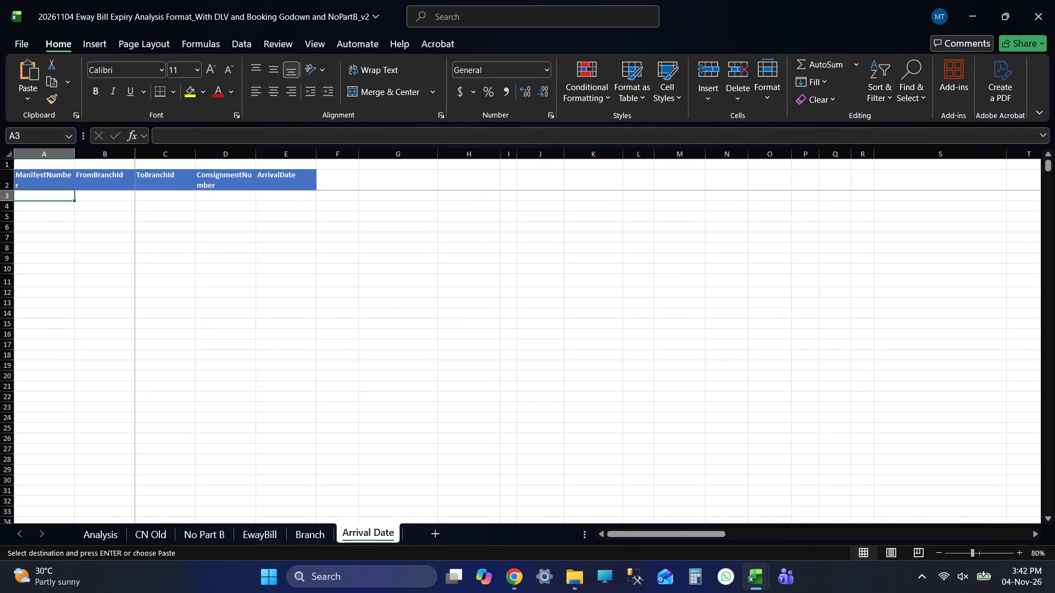
key("ctrl+v")
key("ctrl+Up")
key("Down")
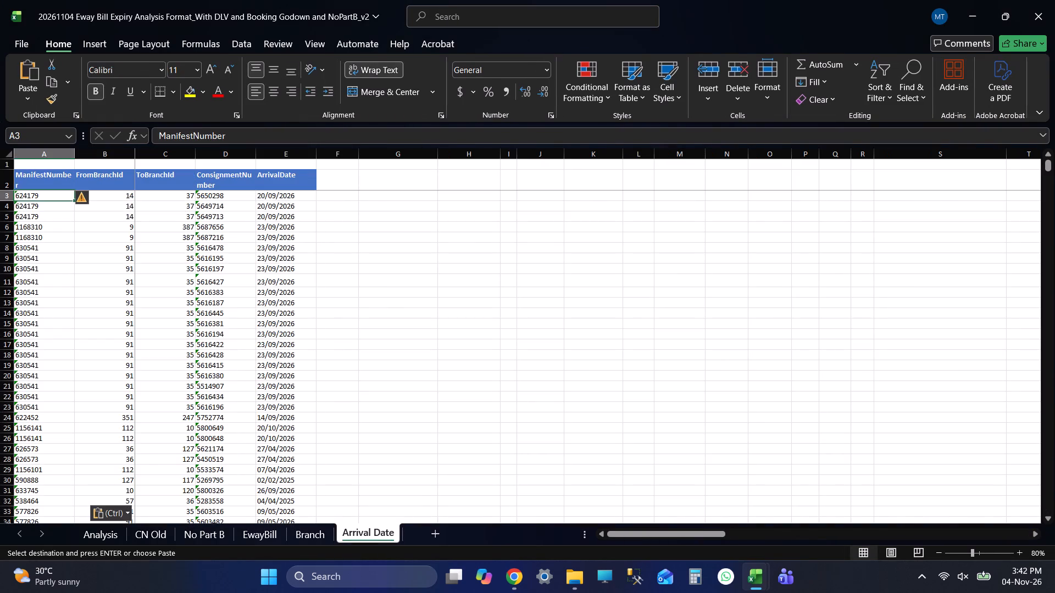
Compare the first and last pasted arrival rows with the source data, and close the ARRIVAL workbook.
key("alt+Tab")
key("ctrl+Up")
key("Down")
key("alt+Tab")
key("ctrl+Down")
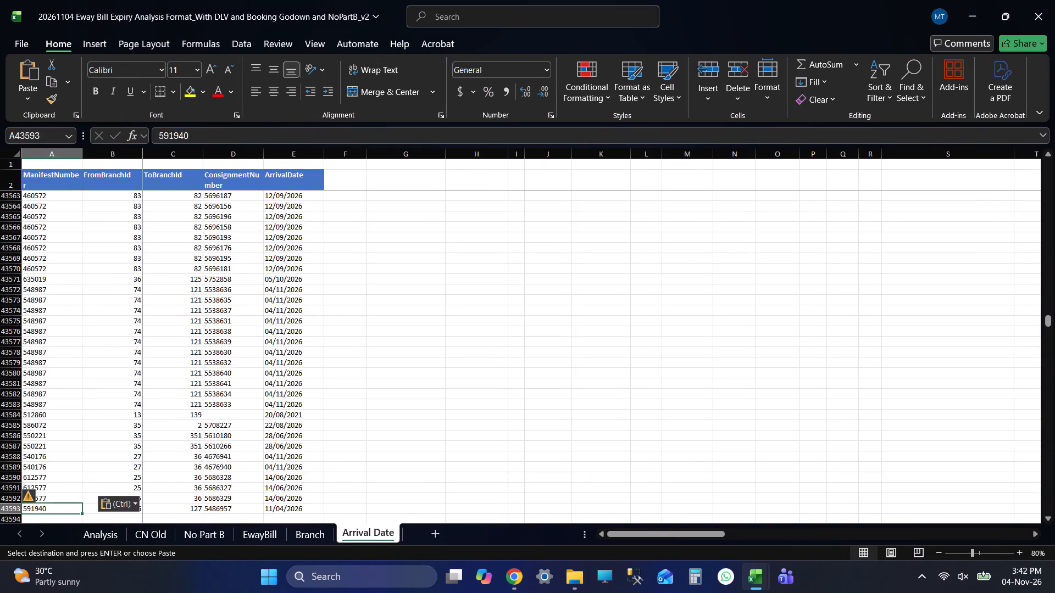
key("alt+Tab")
key("ctrl+Down")
left_click(1054, 0)
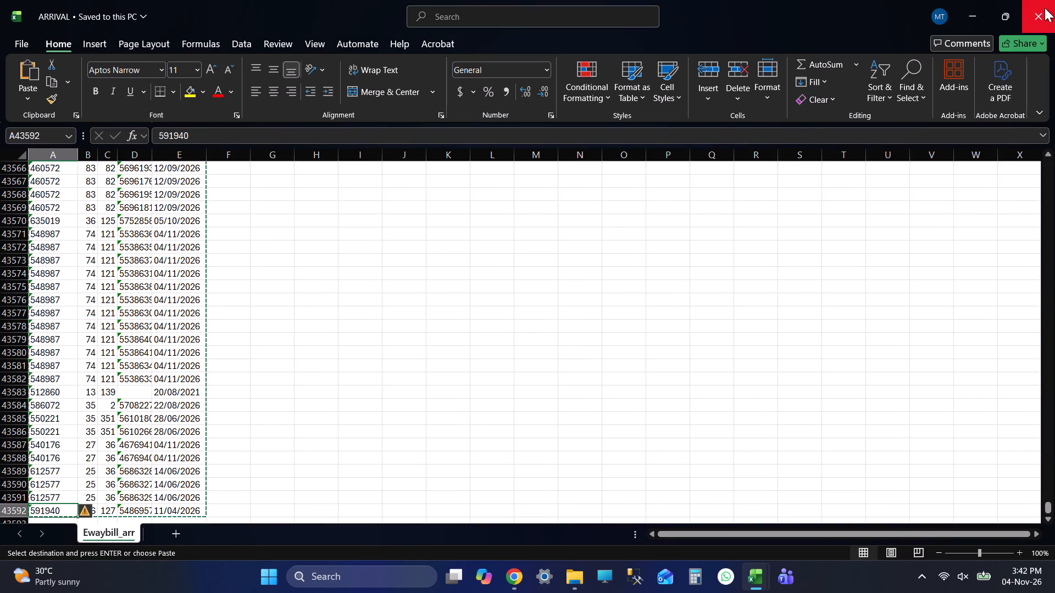
left_click(562, 351)
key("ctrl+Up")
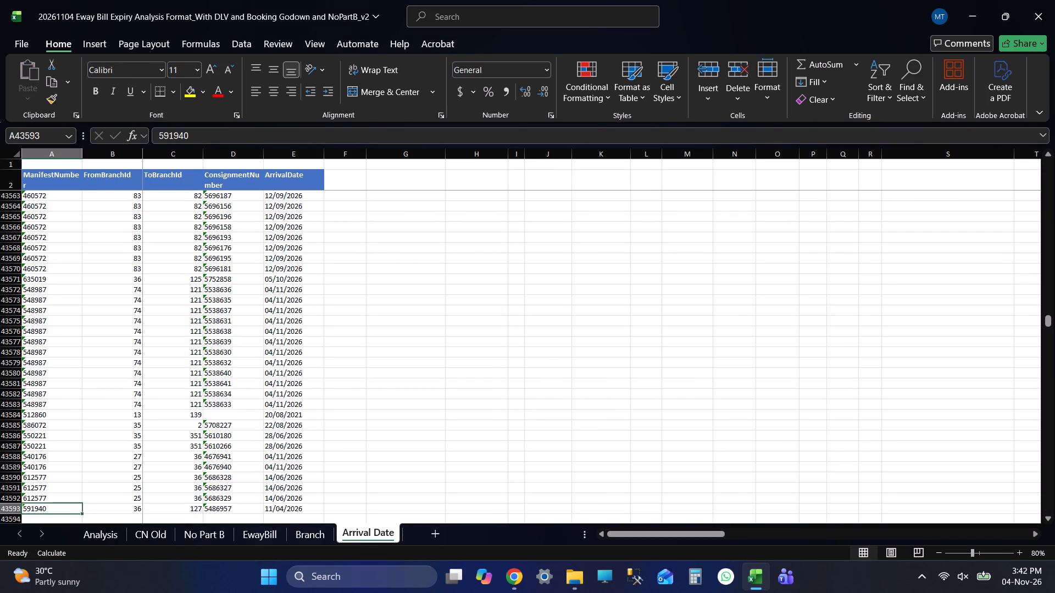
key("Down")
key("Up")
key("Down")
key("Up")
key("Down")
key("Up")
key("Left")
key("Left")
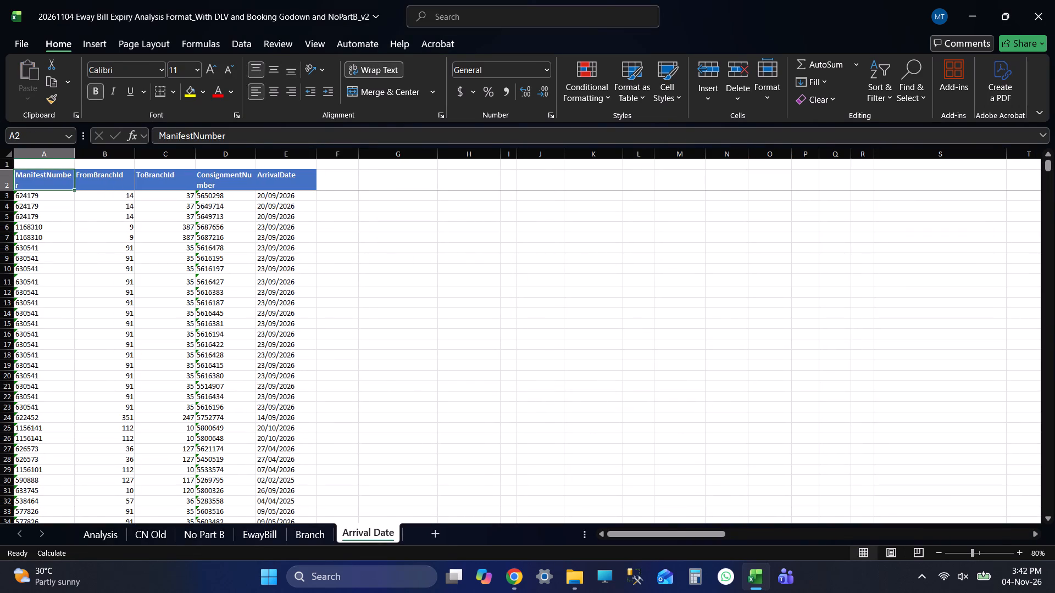
Examine the EwayBill sheet's analysis data check filter values without applying a filter, and the extent of its WAYBILL Data column.
left_click(262, 533)
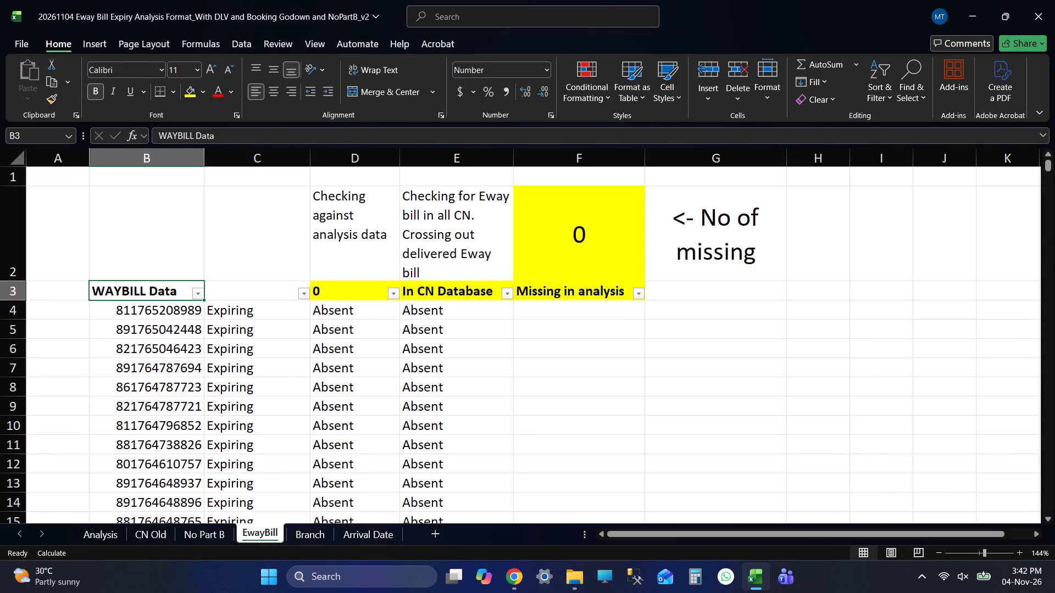
left_click(390, 293)
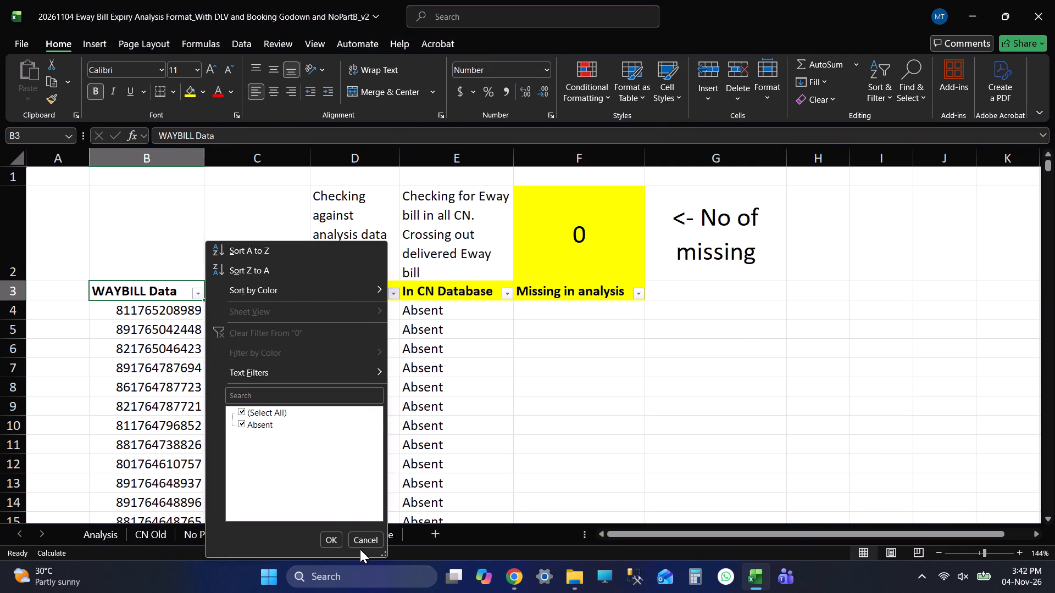
left_click(364, 533)
key("ctrl+Down")
key("ctrl+Up")
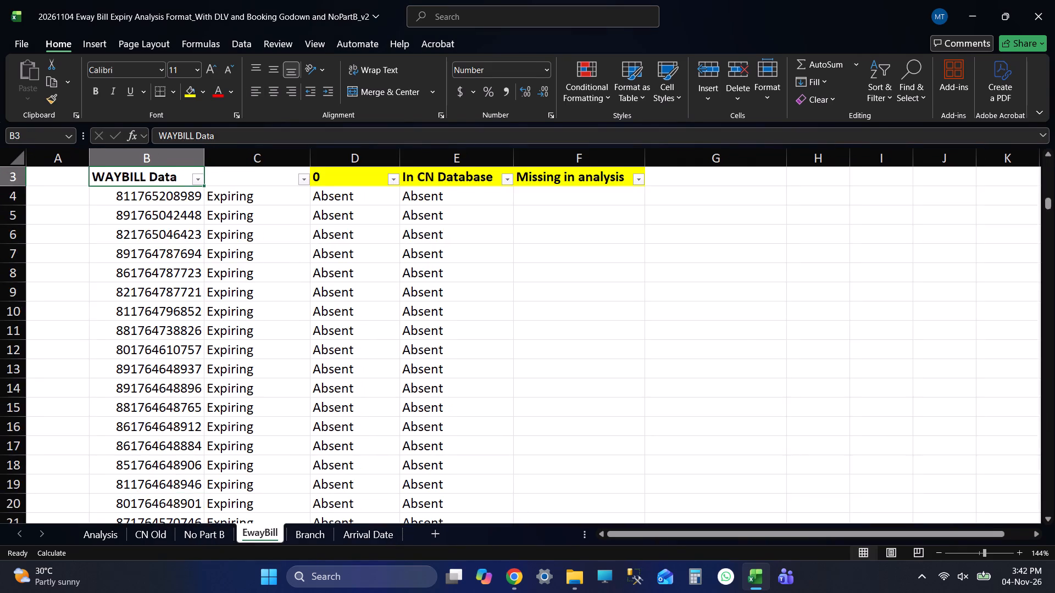
key("Up")
key("Up")
key("Down")
key("Down")
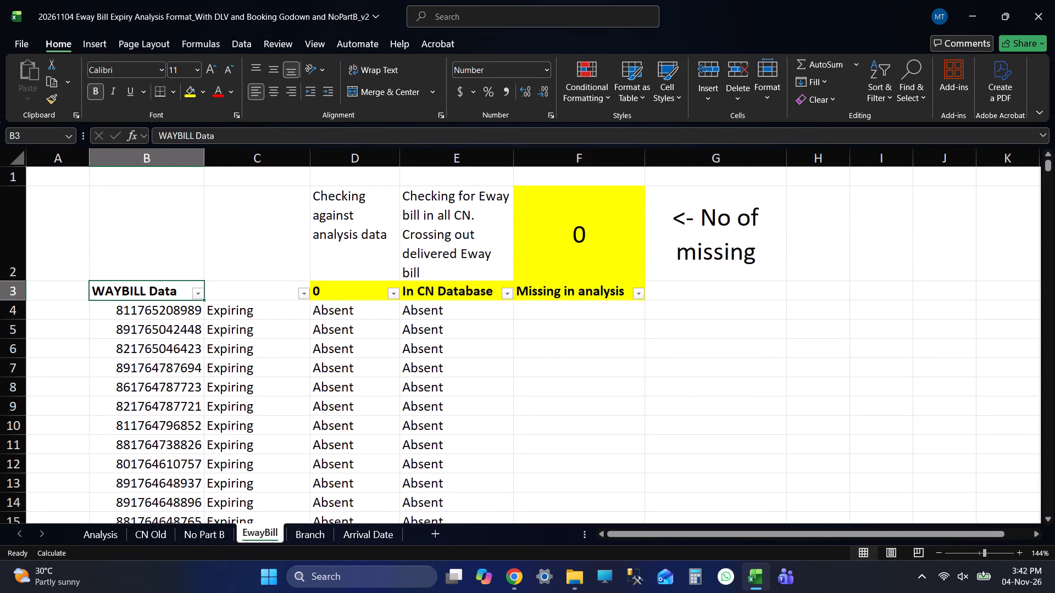
Check the Eway Bill Number column of the No Part B sheet from its last row back to the header.
left_click(216, 528)
key("ctrl+Down")
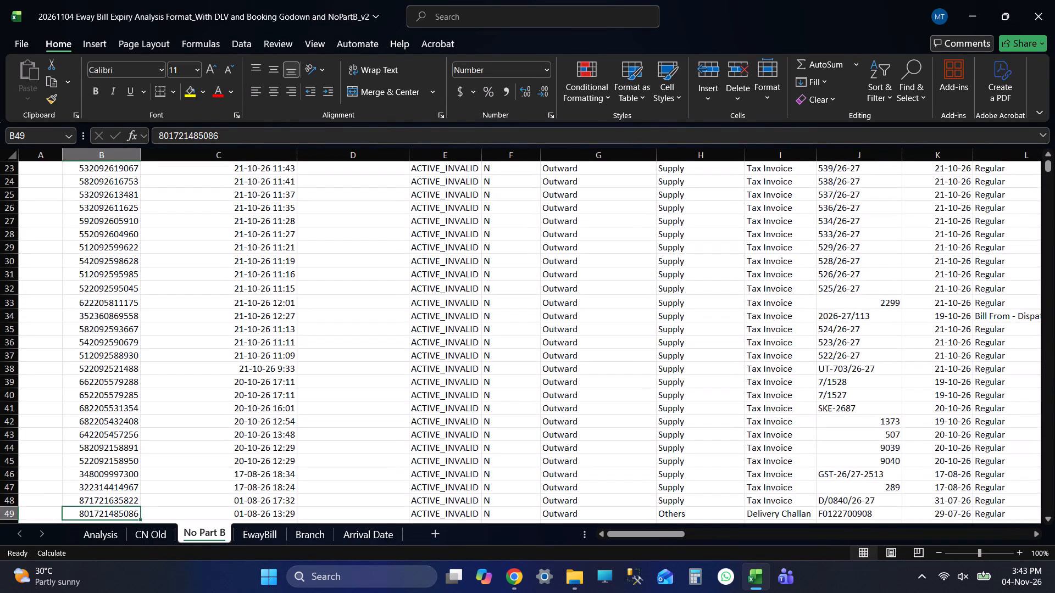
key("ctrl+Up")
key("Up")
key("Up")
key("Down")
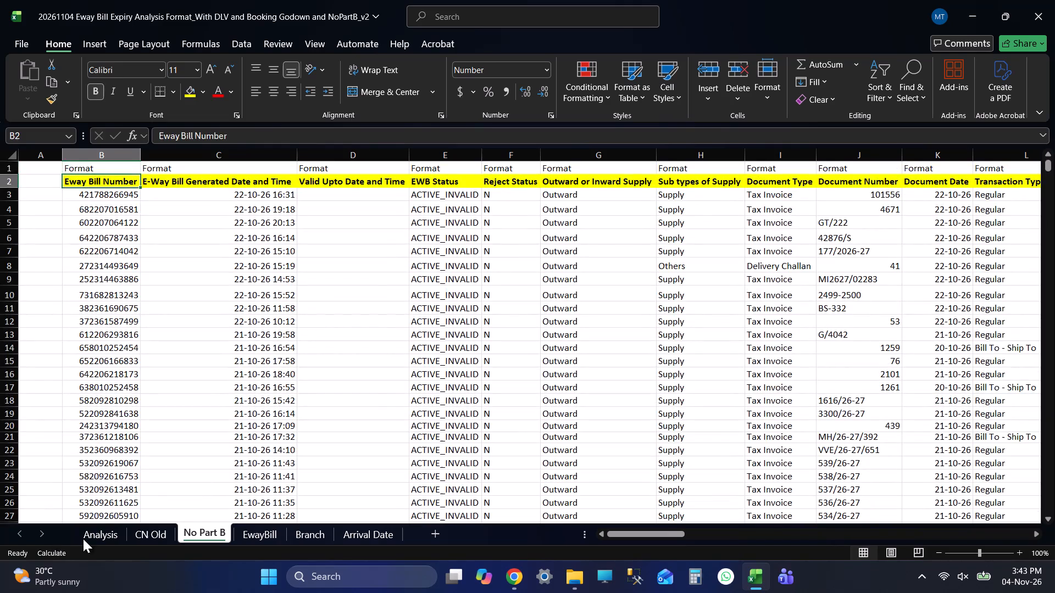
Check the end of the data in column A of the Analysis sheet and return to its header row.
left_click(113, 533)
key("ctrl+Down")
key("Down")
key("Down")
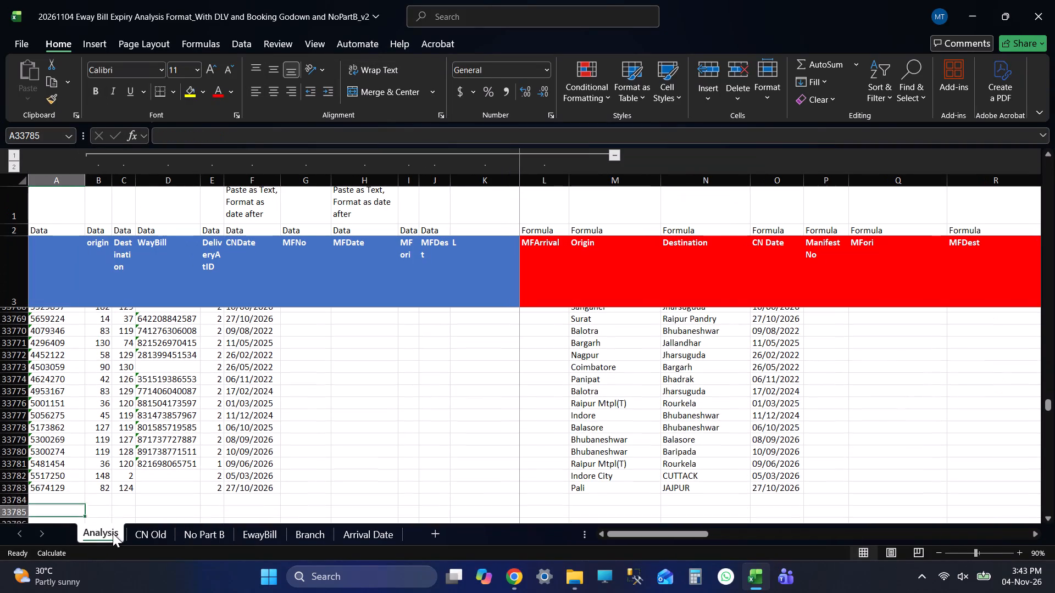
key("ctrl+Up")
key("ctrl+Up")
key("Down")
key("Down")
key("Up")
key("Down")
key("Up")
key("Left")
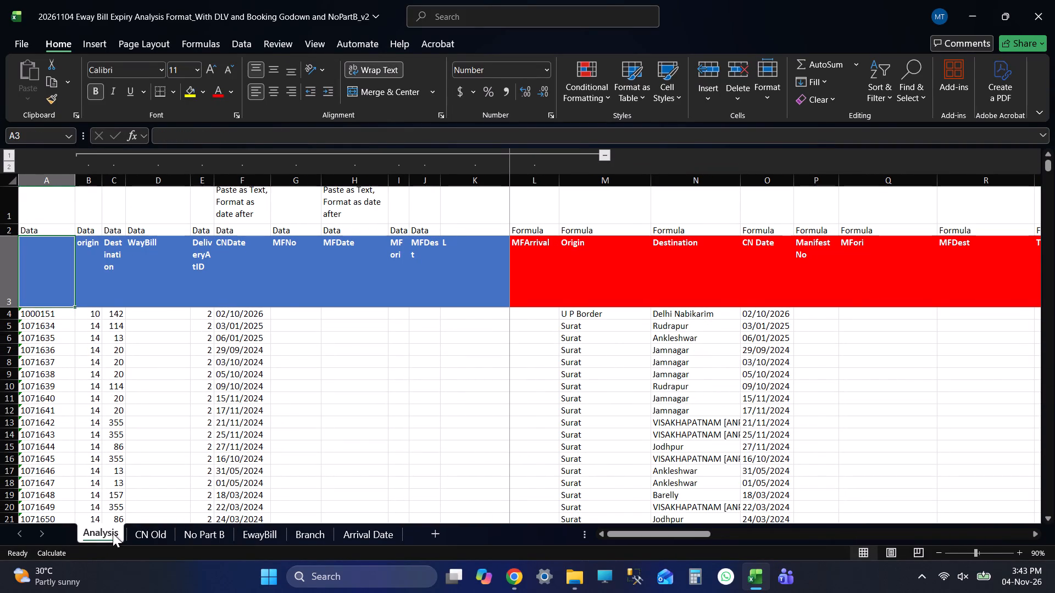
Switch to File Explorer and open EXTENDED FILE 20261104 from the EXTENDED FILES folder under E Way Bill.
key("alt+Tab")
key("alt+Tab")
key("alt+Tab")
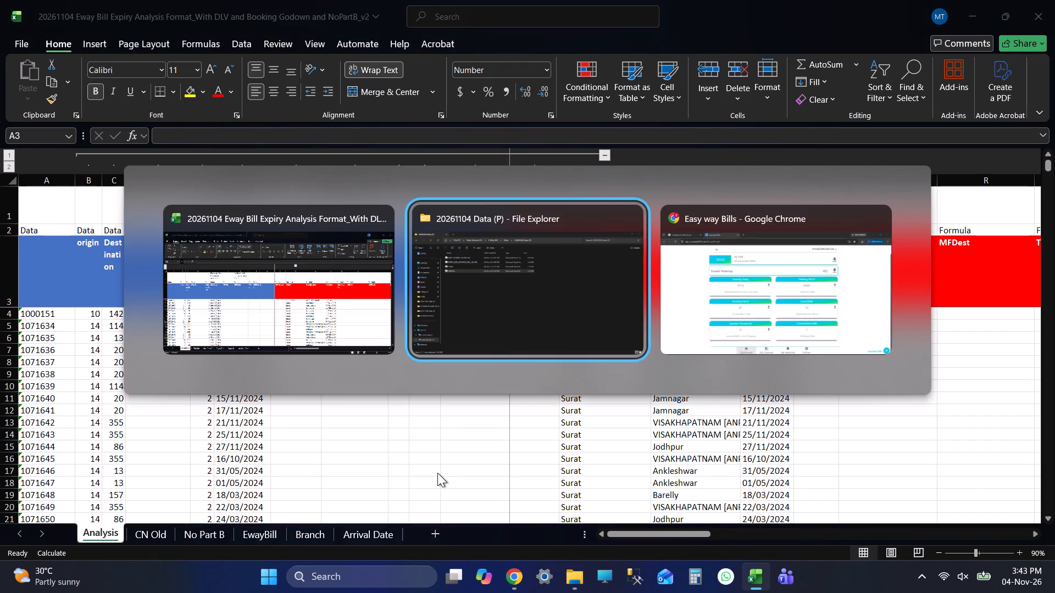
left_click(58, 264)
left_click(58, 270)
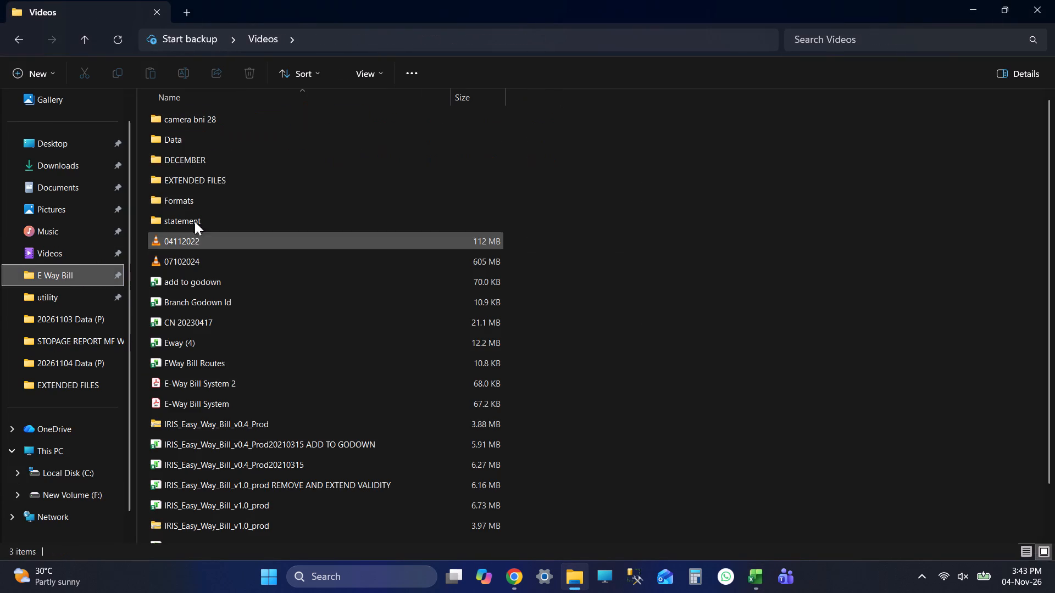
double_click(211, 177)
double_click(232, 121)
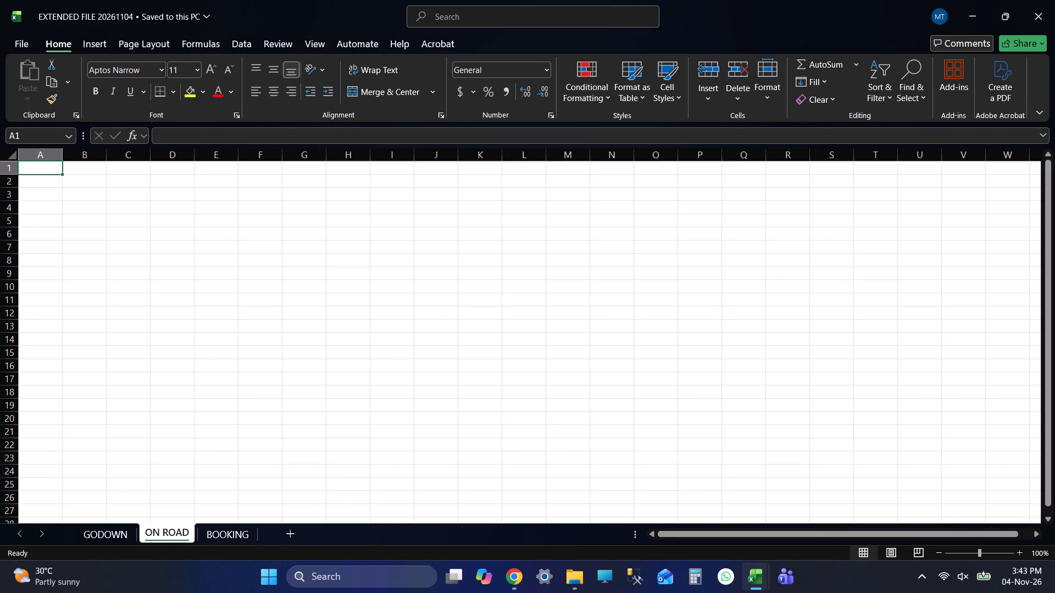
Clear all cell contents of the GODOWN sheet.
left_click(100, 541)
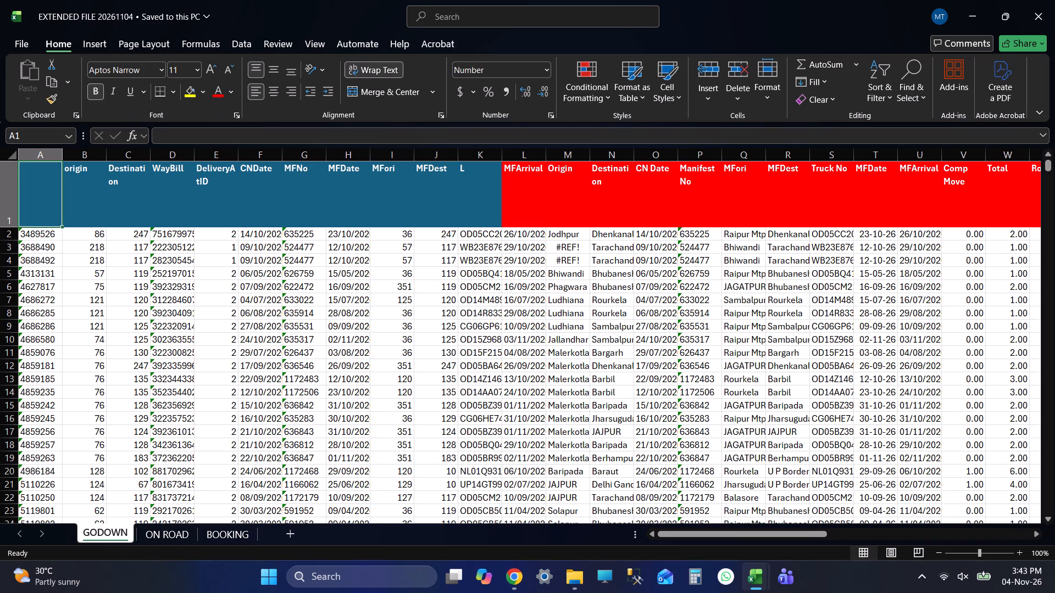
left_click(13, 150)
key("Delete")
key("Up")
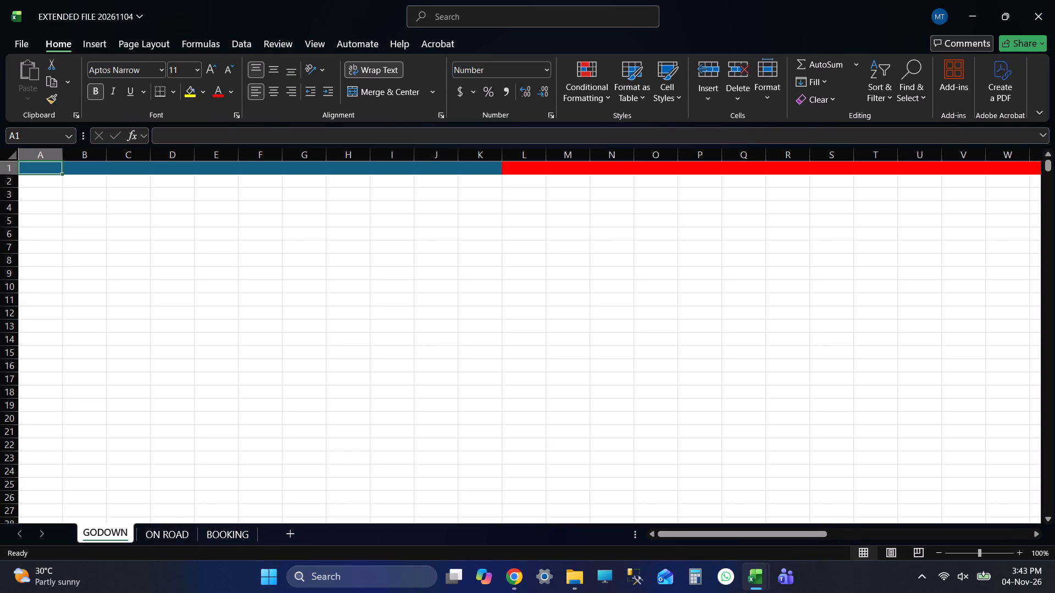
Remove the fill colour from the entire GODOWN sheet and save the EXTENDED FILE 20261104 workbook.
left_click(12, 156)
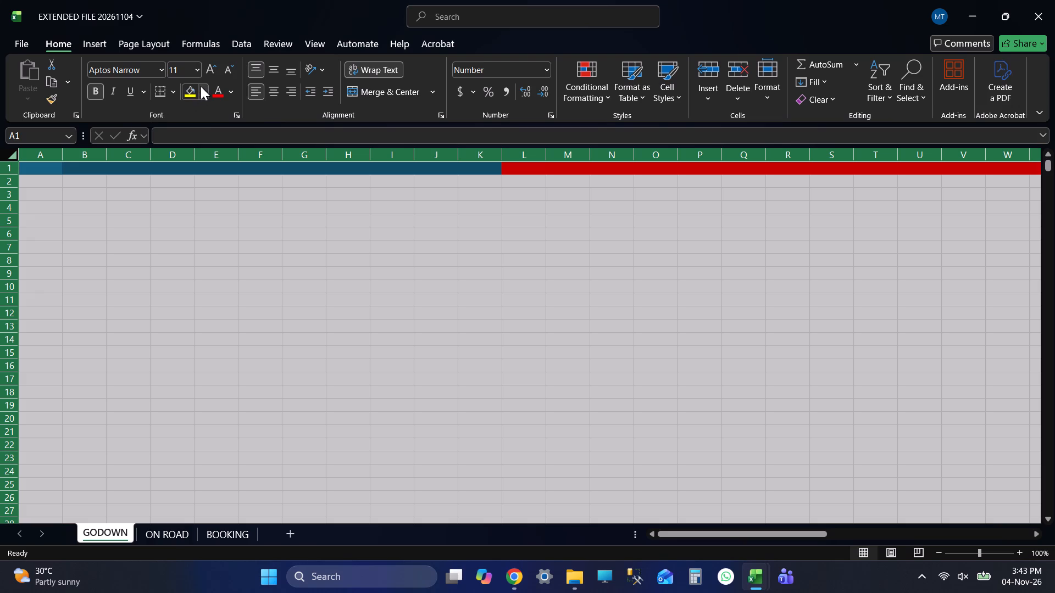
left_click(201, 86)
left_click(221, 323)
left_click(95, 245)
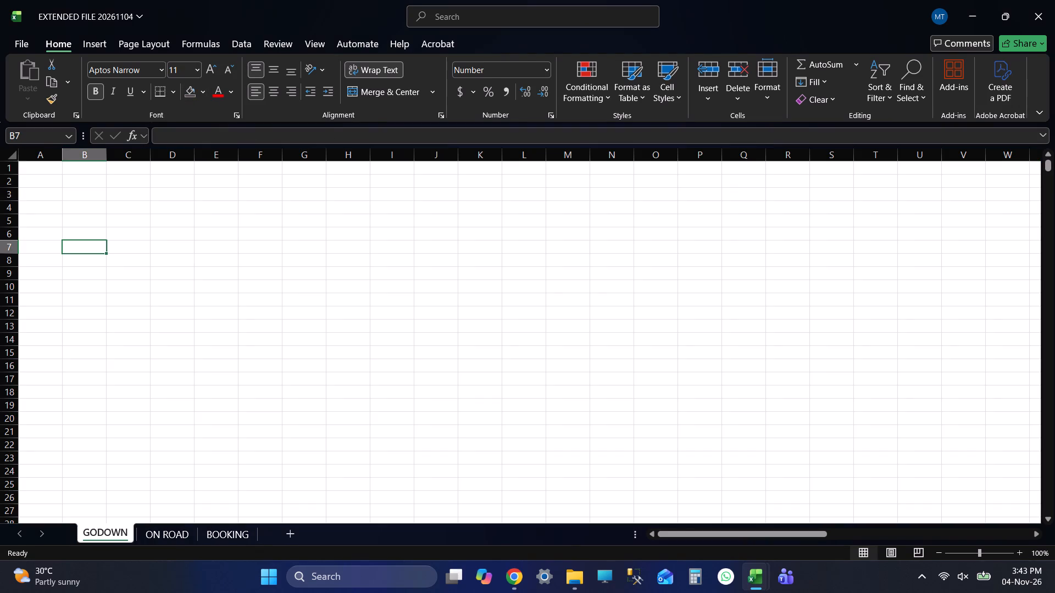
left_click(37, 171)
key("ctrl+s")
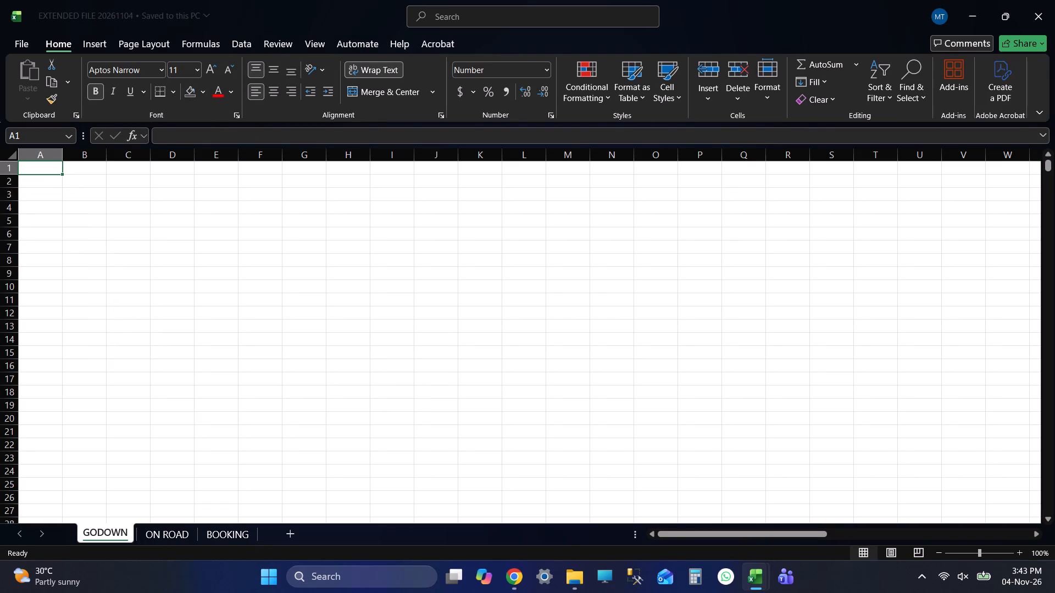
Return to the analysis format workbook and check column A of the Analysis sheet down to the blank rows below the data.
key("alt+Tab")
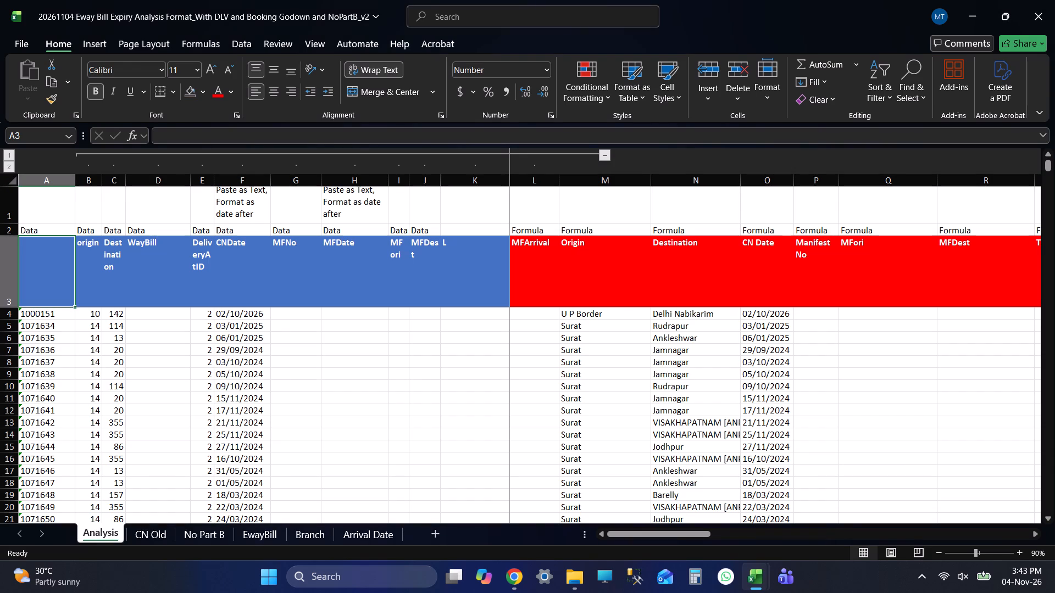
key("Down")
key("ctrl+Down")
key("Down")
key("Down")
key("Down")
key("Down")
key("Down")
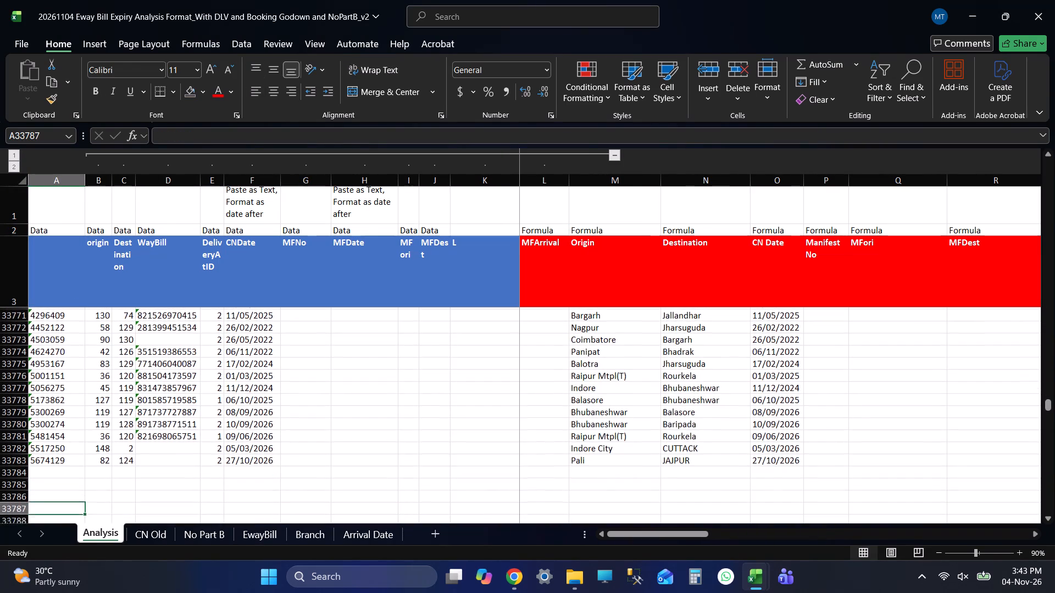
key("ctrl+Up")
key("ctrl+Up")
key("Down")
key("Down")
key("Up")
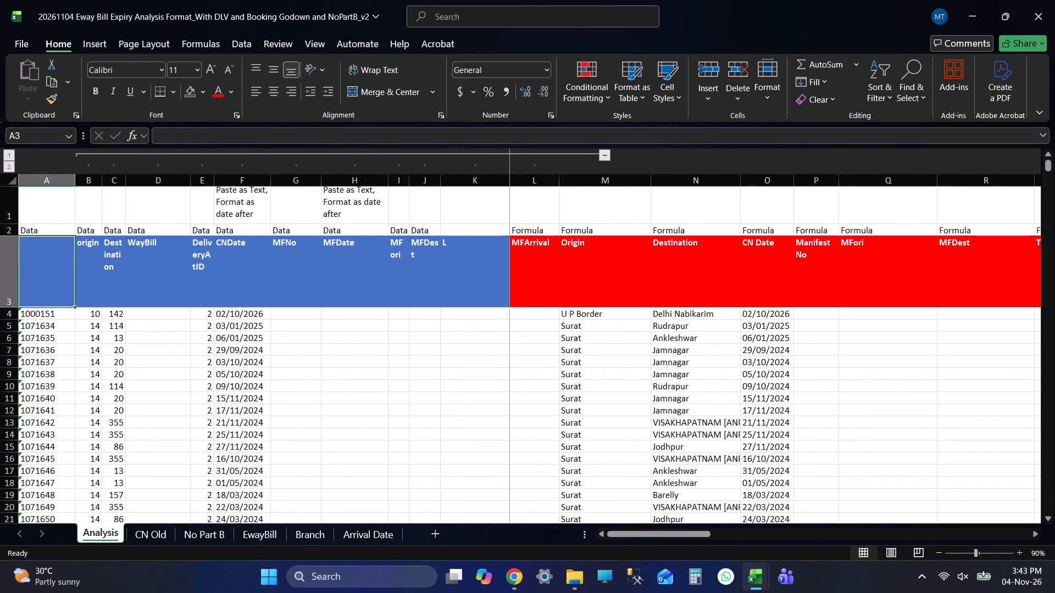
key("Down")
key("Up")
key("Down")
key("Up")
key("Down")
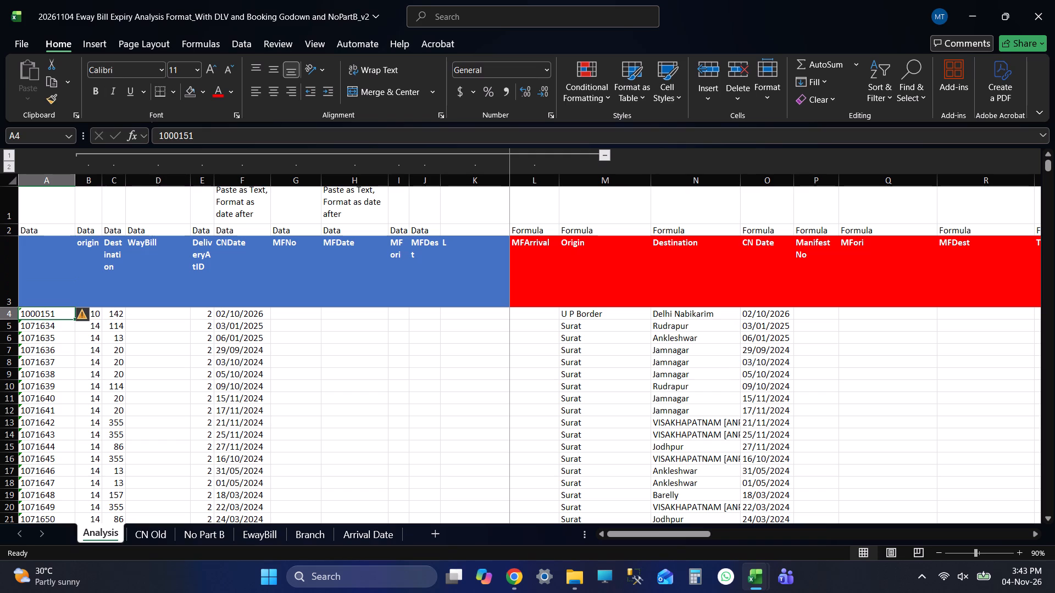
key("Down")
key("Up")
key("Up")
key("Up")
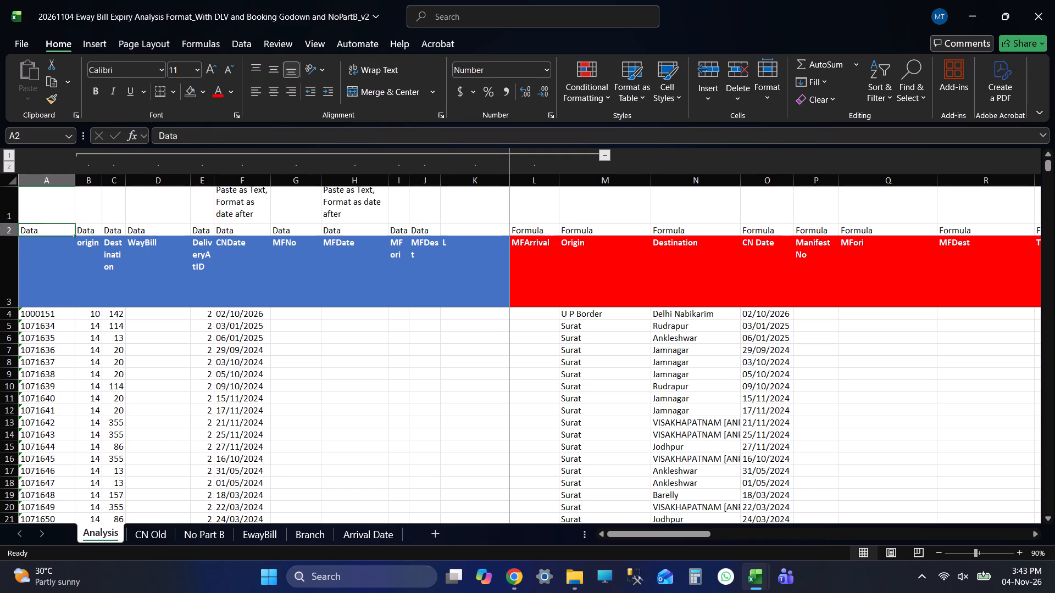
Recheck column A of the Analysis sheet from the header to the last data row and the blank rows below.
key("Down")
key("Down")
key("ctrl+Down")
key("Down")
key("Down")
key("Down")
key("Down")
key("ctrl+Up")
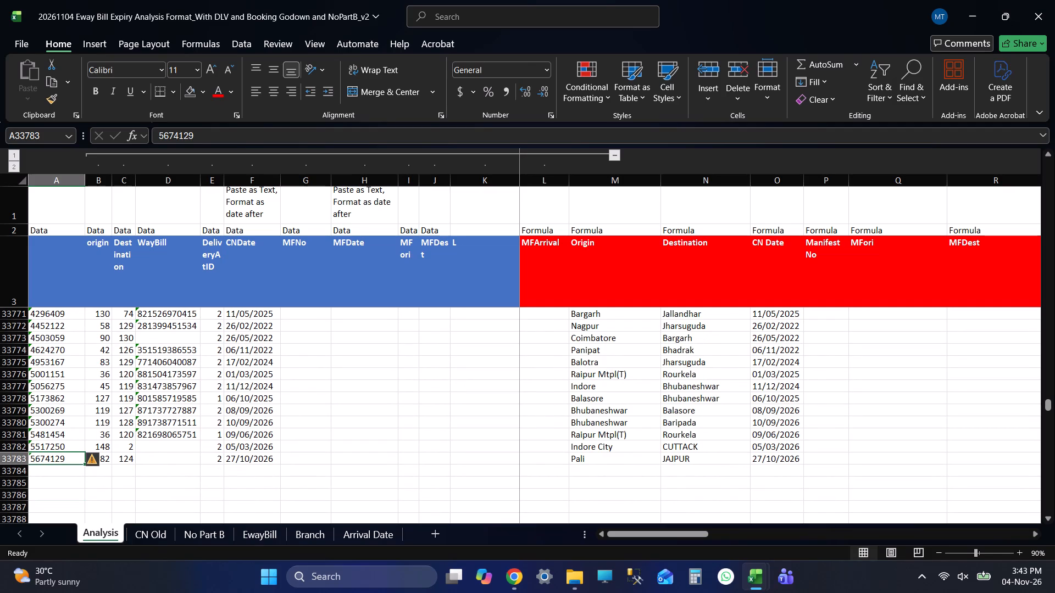
key("Down")
key("Down")
key("Down")
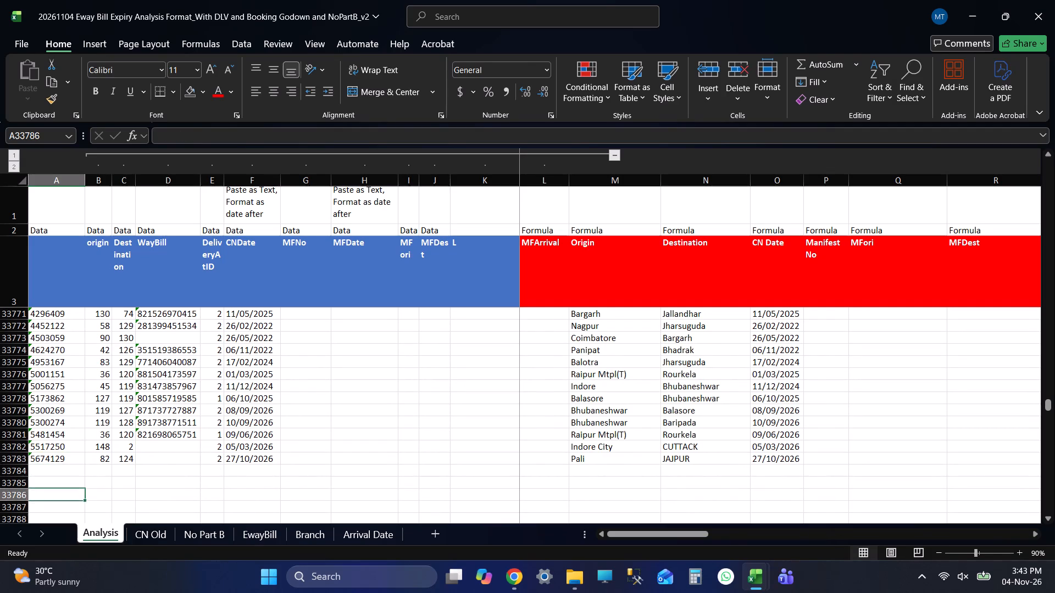
key("ctrl+Up")
key("ctrl+Up")
key("Down")
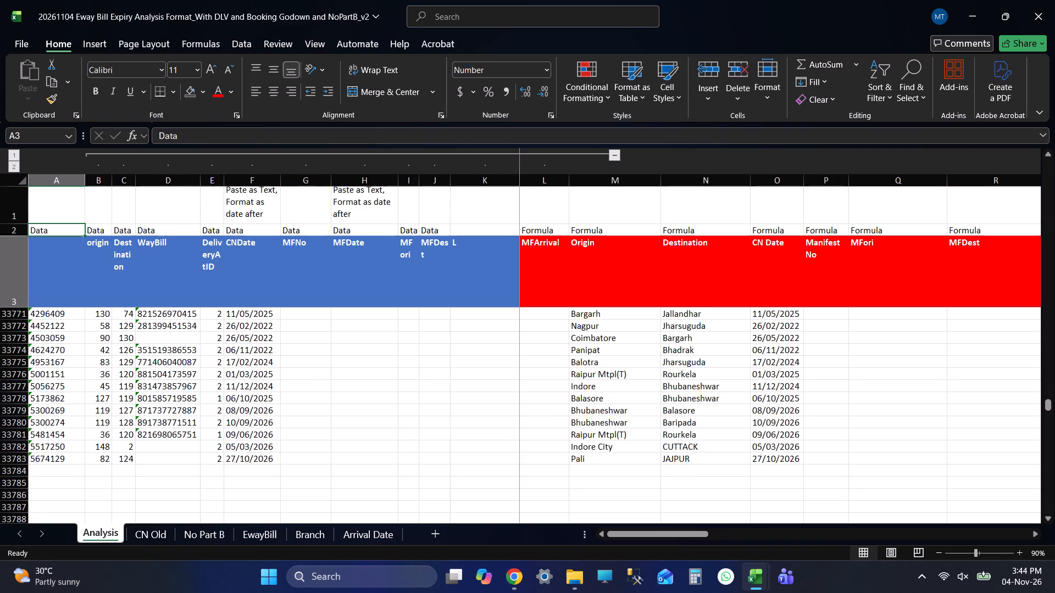
key("Down")
key("Down")
key("Down")
key("ctrl+Down")
key("Down")
key("Down")
key("Down")
key("Down")
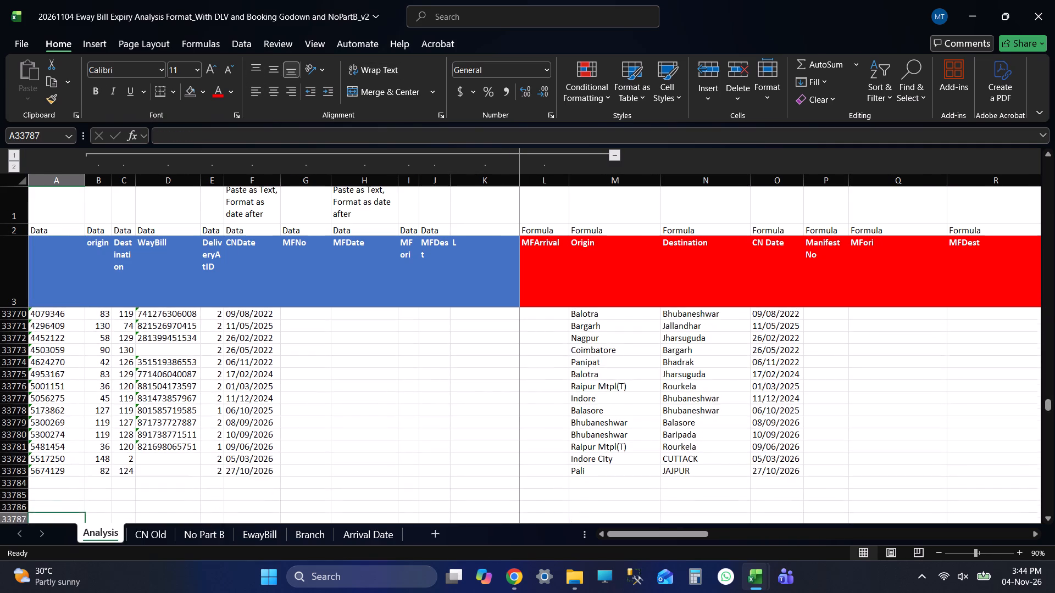
key("Down")
Examine the last data row of the Analysis sheet across to the Origin formula, and return to the header in column A.
key("ctrl+Up")
key("Right")
key("Right")
key("Right")
key("Right")
key("Right")
key("Right")
key("Right")
key("Right")
key("Right")
key("Right")
key("Right")
key("Right")
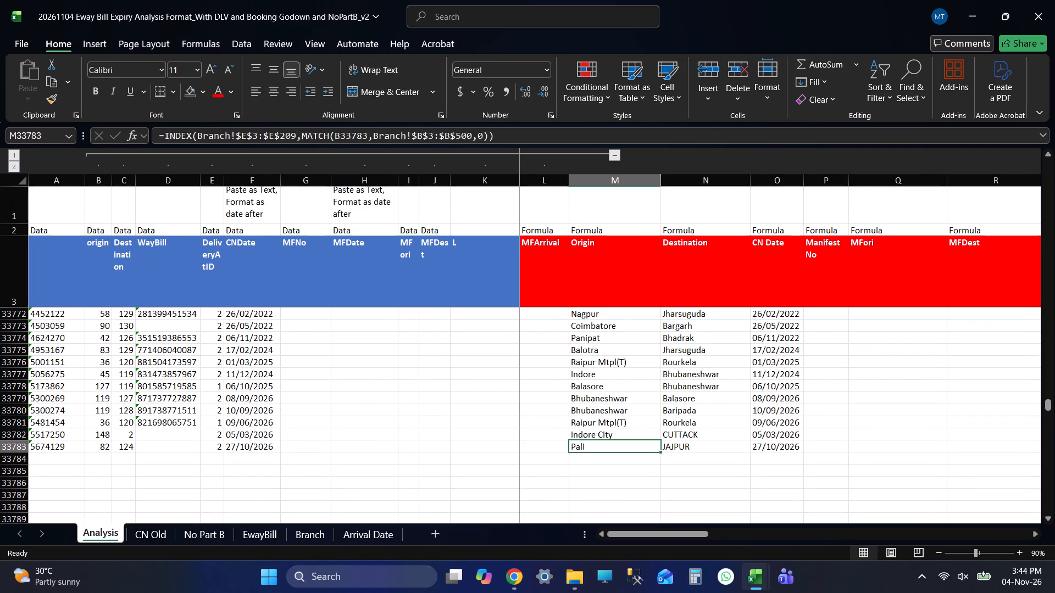
key("ctrl+Left")
key("ctrl+Left")
key("ctrl+Left")
key("ctrl+Left")
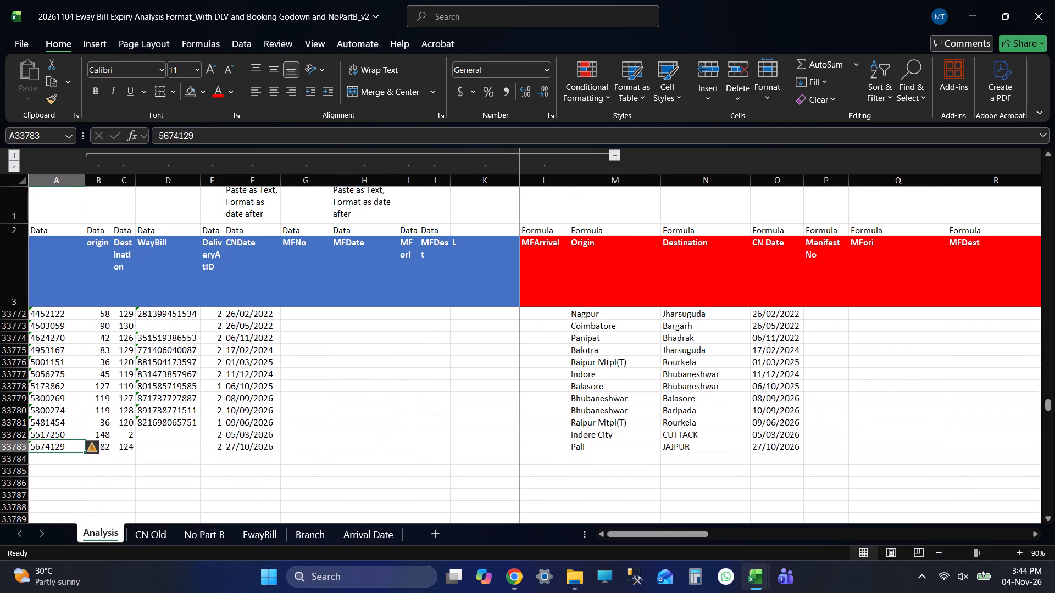
key("ctrl+Up")
key("Down")
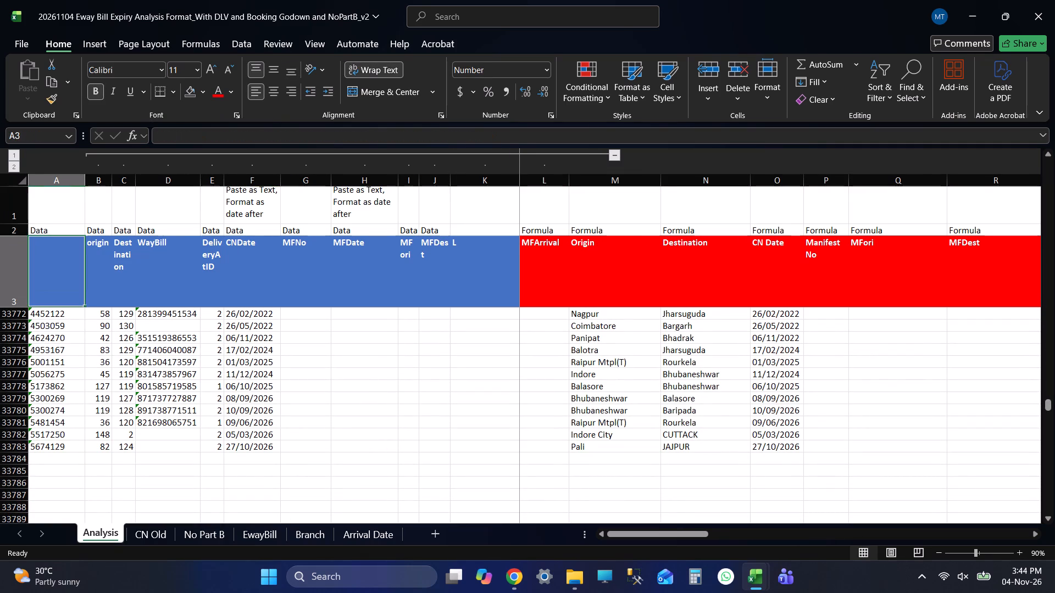
Recheck column A of the Analysis sheet from the header down to the last data row and the blank rows below.
key("Down")
key("ctrl+Down")
key("Down")
key("Down")
key("Down")
key("ctrl+Up")
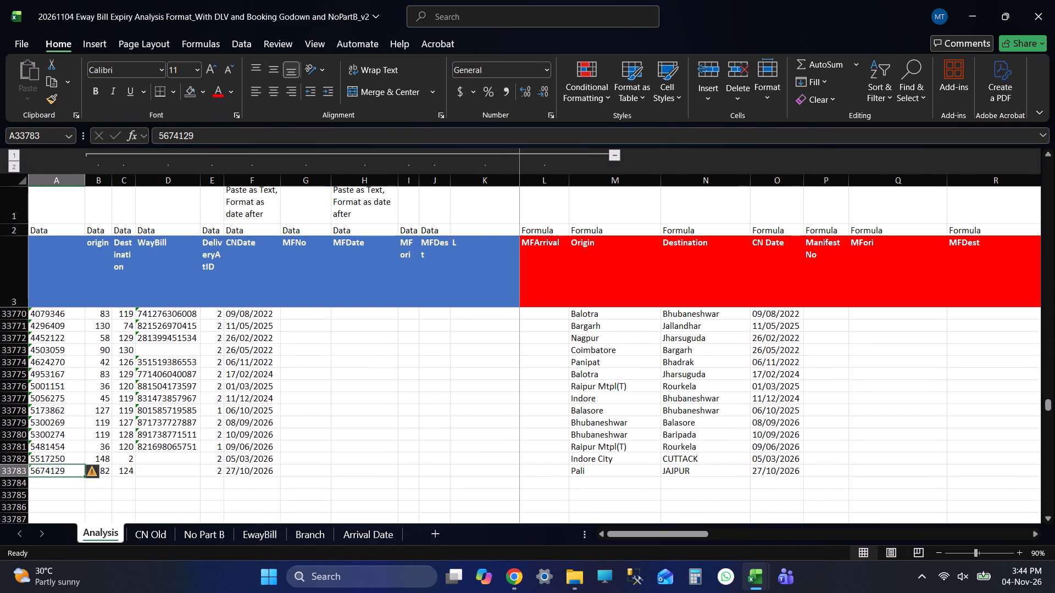
key("ctrl+Up")
key("Down")
key("Down")
key("Up")
key("Down")
key("Up")
Turn on filters for the whole header row 3 of the Analysis sheet, starting from column A.
key("Left")
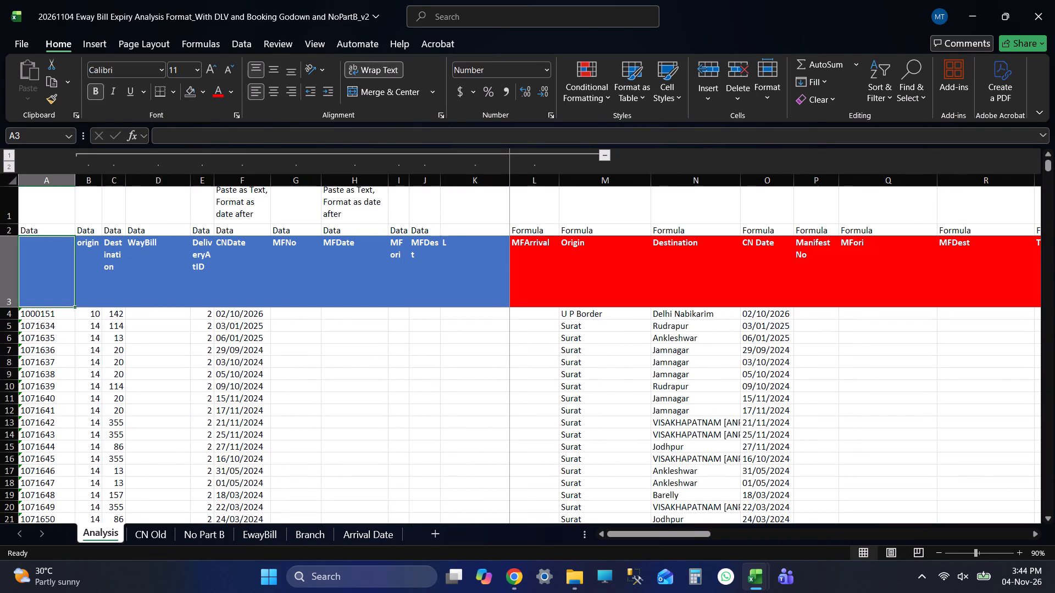
key("Left")
key("Left")
key("ctrl+shift+Right")
key("ctrl+shift+Right")
key("ctrl+shift+Right")
key("ctrl+shift+Right")
key("ctrl+shift+Right")
key("ctrl+shift+Right")
key("ctrl+shift+Right")
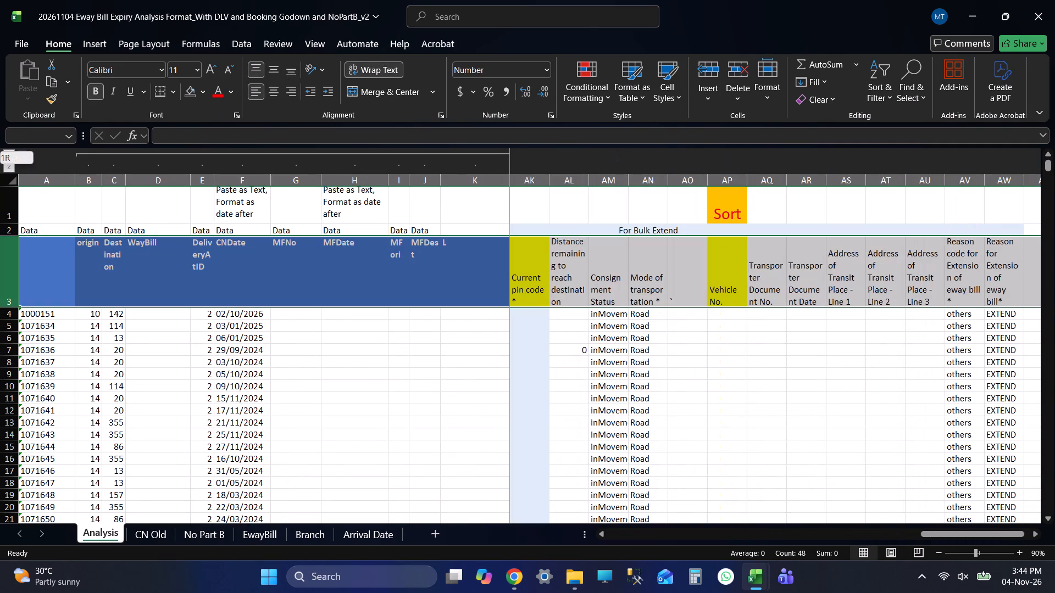
key("ctrl+shift+Right")
key("ctrl+shift+Right")
key("ctrl+shift+l")
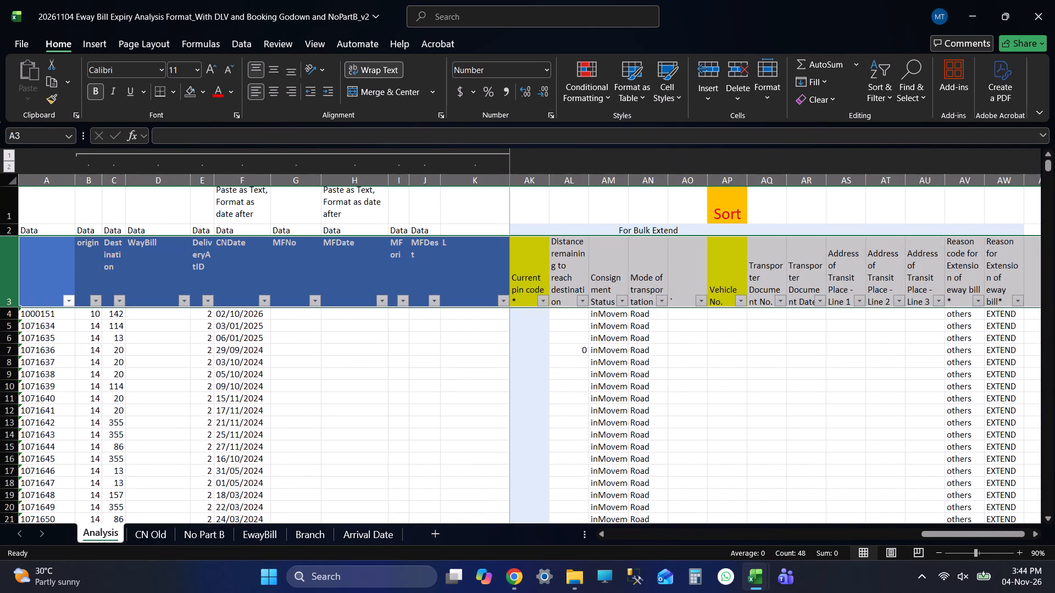
Filter the Need to Extend column of the Analysis sheet to only Dlv Godown and Godown.
left_click_drag(1002, 530, 933, 531)
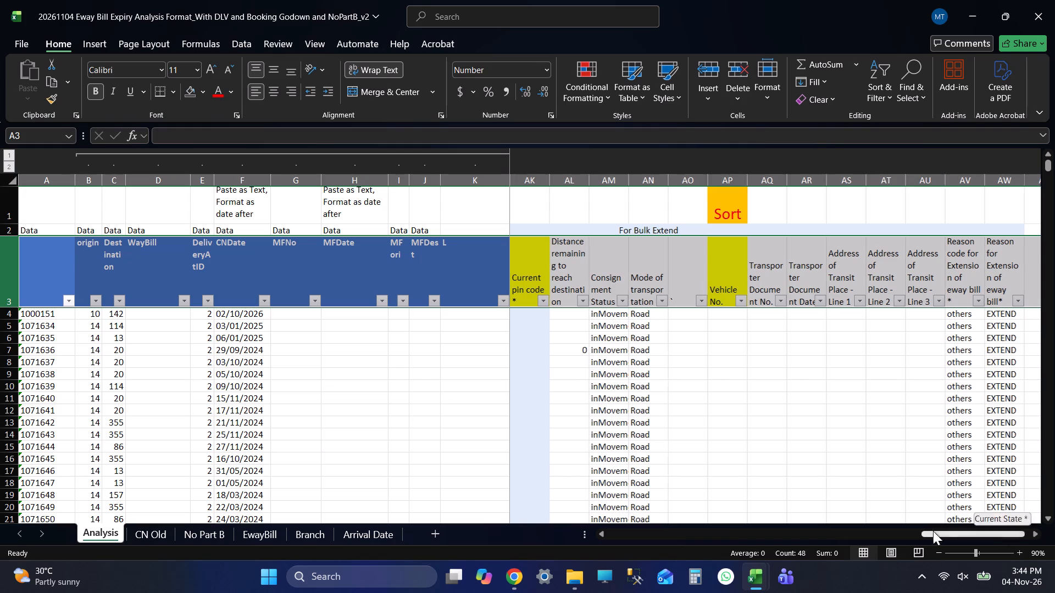
left_click_drag(933, 531, 903, 528)
left_click(647, 271)
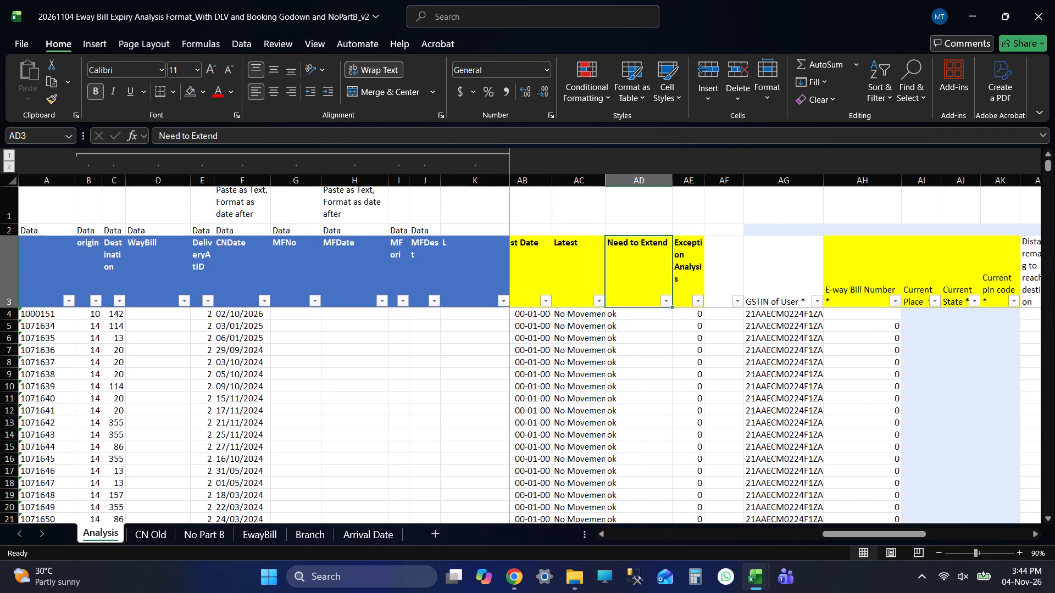
left_click(662, 301)
left_click(536, 412)
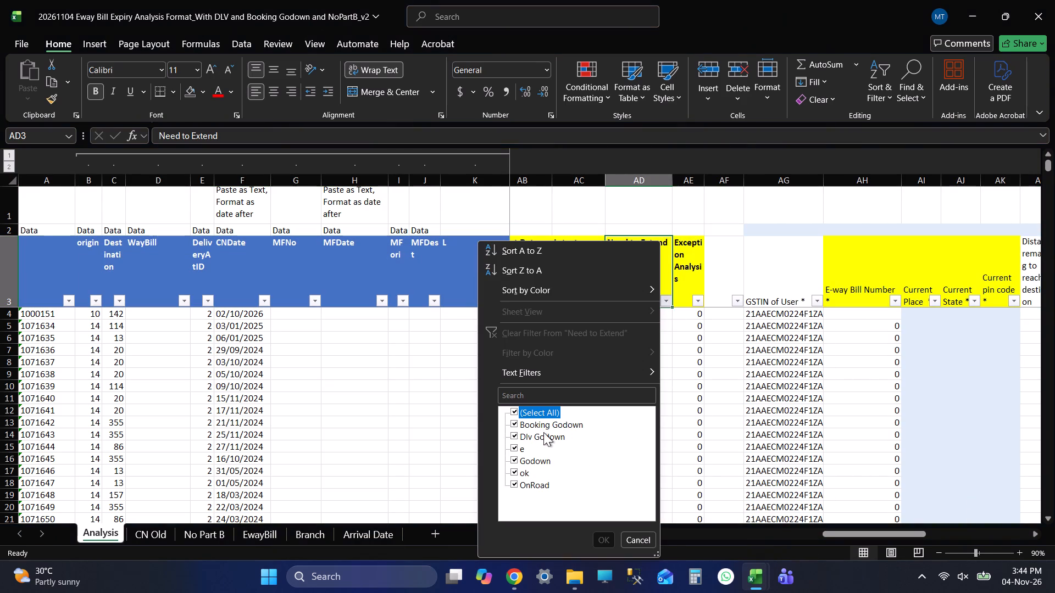
left_click(543, 432)
left_click(535, 456)
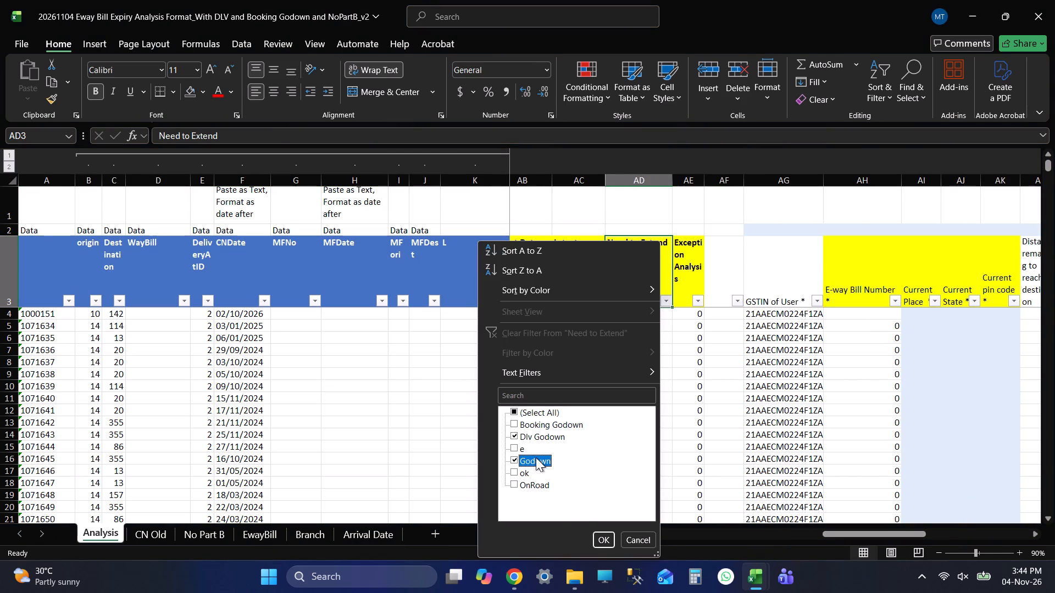
left_click(605, 542)
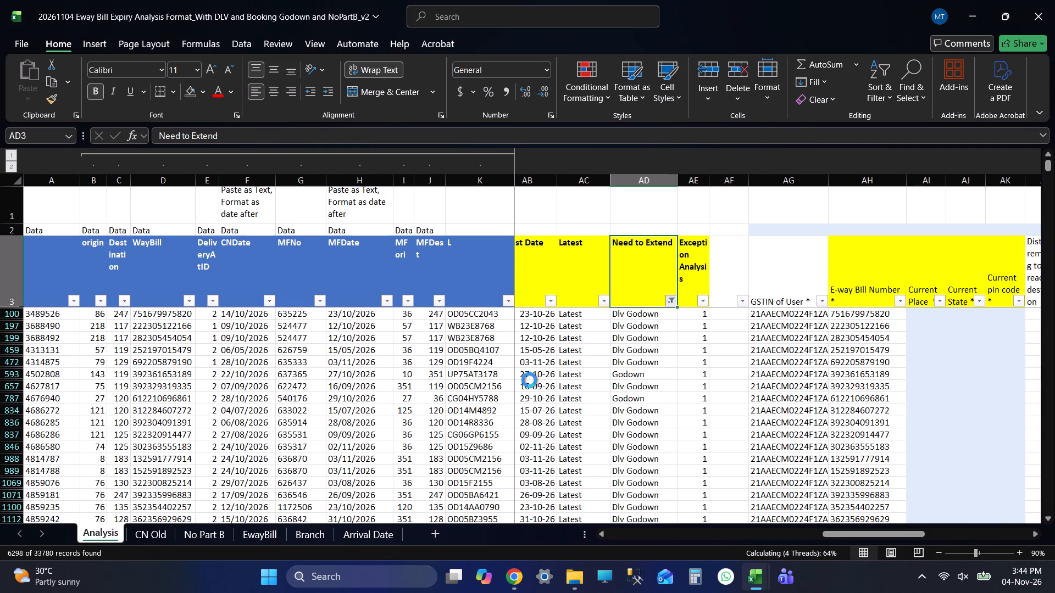
Copy the Analysis header row together with all filtered godown rows across every column from A3.
left_click(50, 275)
key("Down")
key("Up")
key("Down")
key("Up")
key("Left")
key("Left")
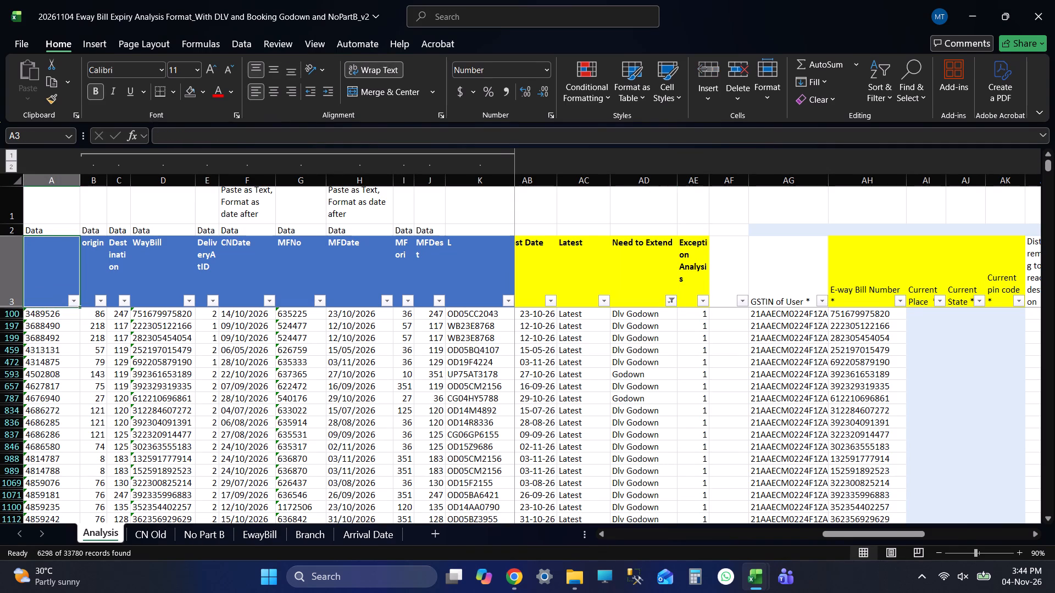
key("Left")
key("Left")
key("ctrl+shift+Right")
key("ctrl+shift+Right")
key("ctrl+shift+Right")
key("ctrl+shift+Right")
key("ctrl+shift+Right")
key("ctrl+shift+Right")
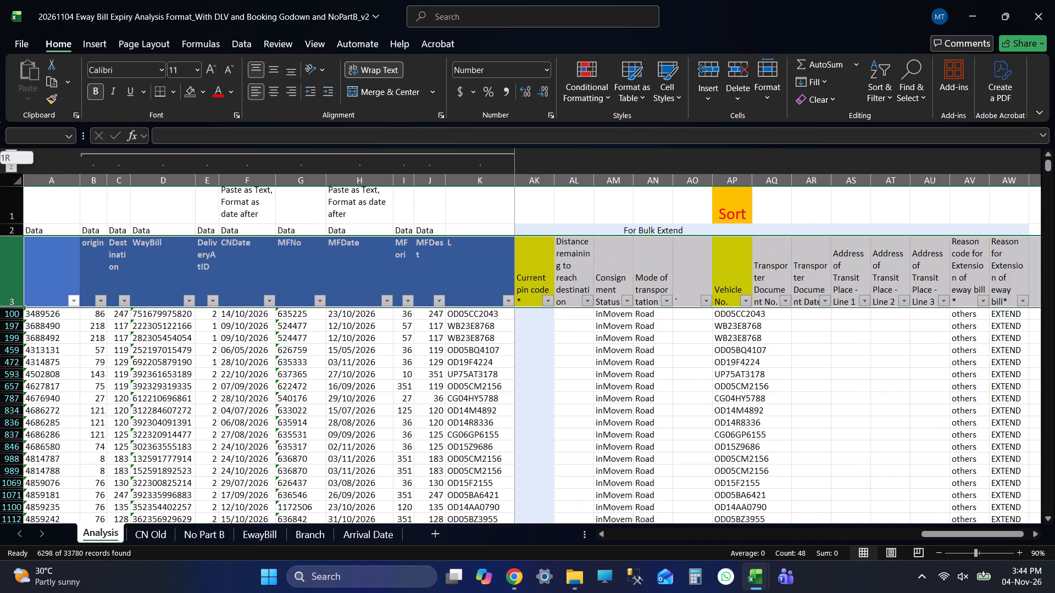
key("ctrl+shift+Right")
key("ctrl+shift+Down")
key("ctrl+c")
Switch to the EXTENDED FILE 20261104 workbook, paste the copied rows at A1 of the GODOWN sheet, and save it.
key("alt+Tab")
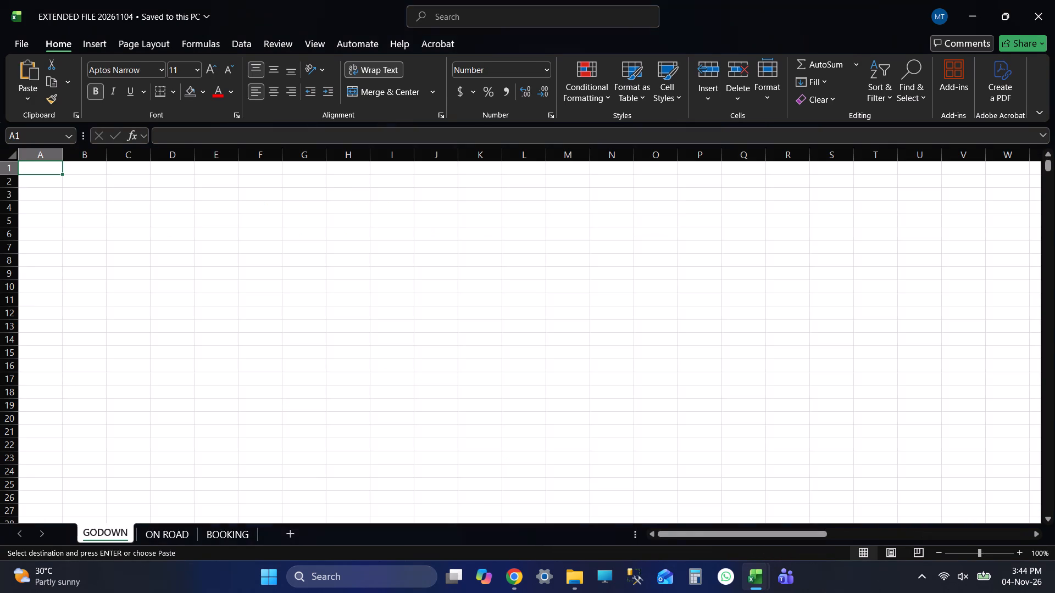
key("Up")
key("ctrl+v")
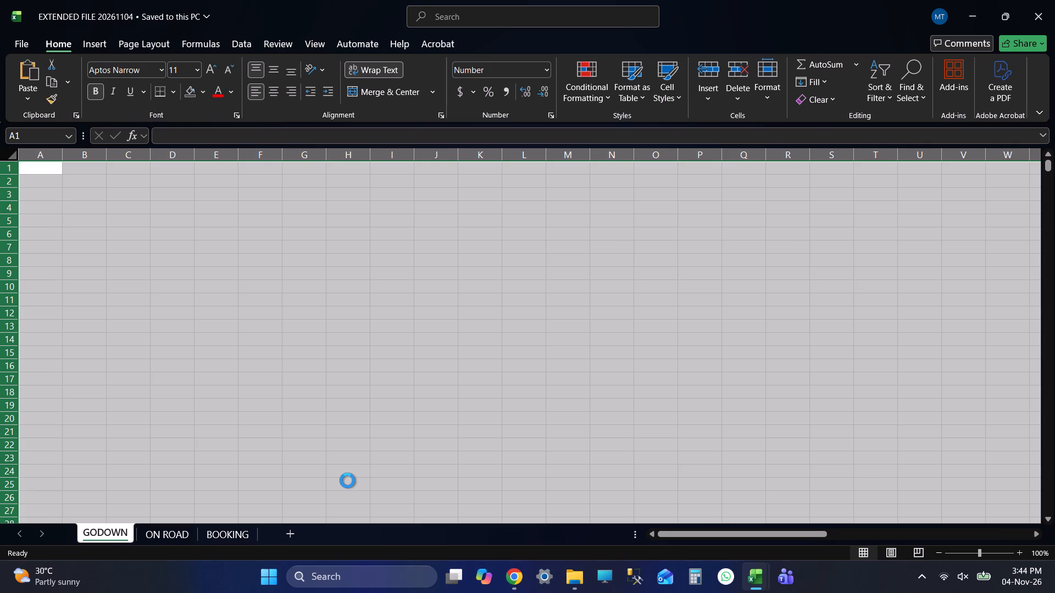
key("ctrl+Up")
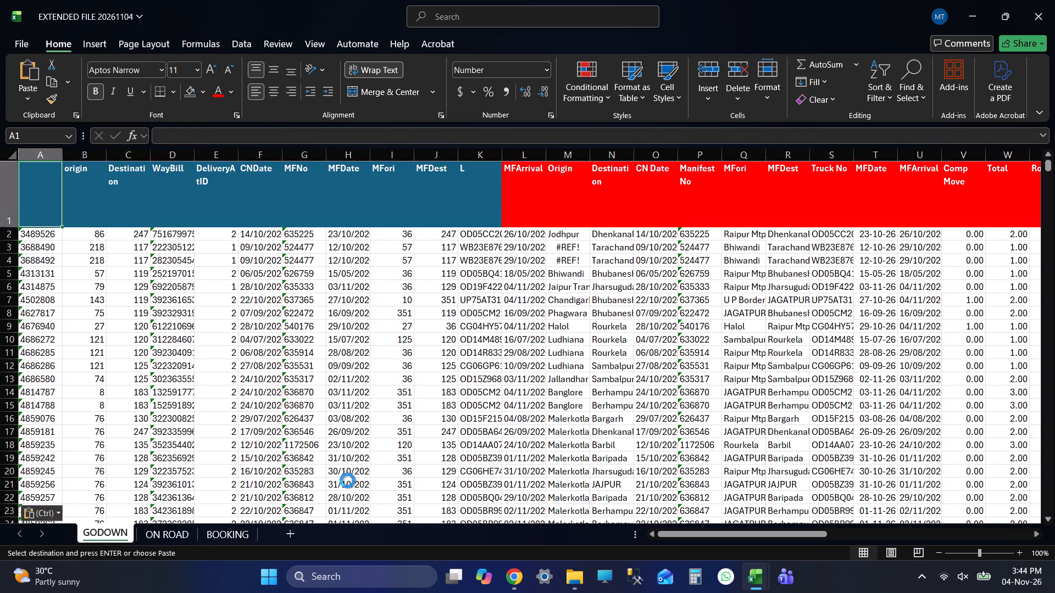
key("ctrl+s")
key("ctrl+s")
Return to the analysis format workbook and change the Need to Extend filter to only OnRoad.
key("alt+Tab")
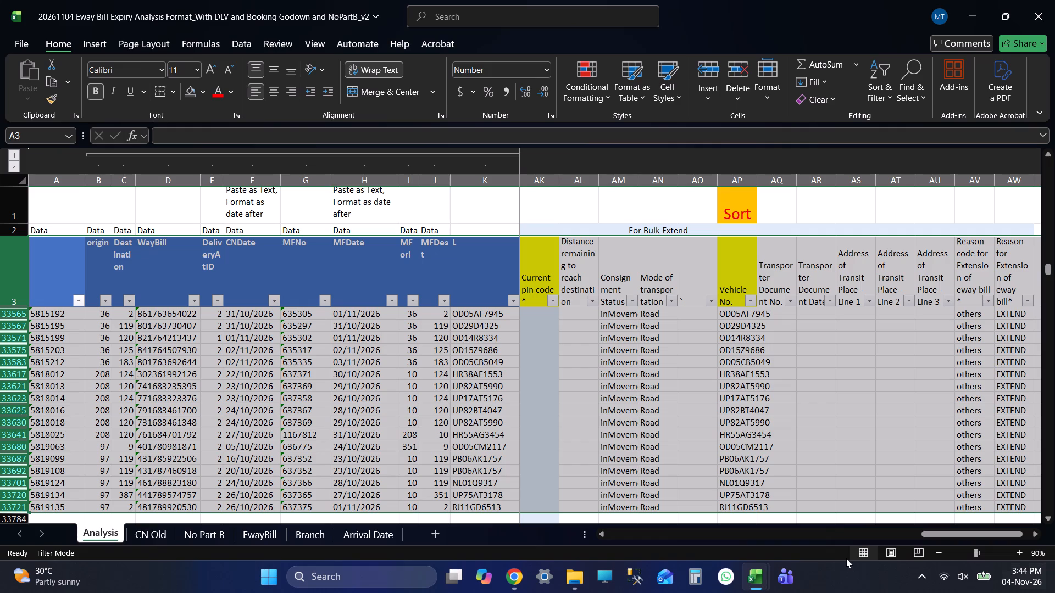
left_click_drag(968, 534, 836, 531)
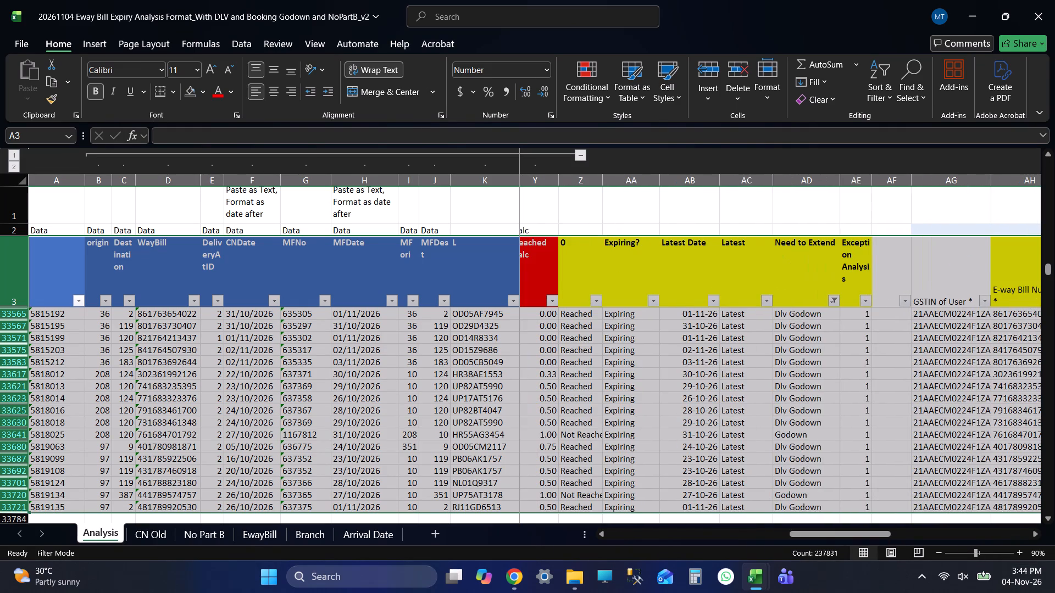
left_click(804, 248)
left_click(832, 305)
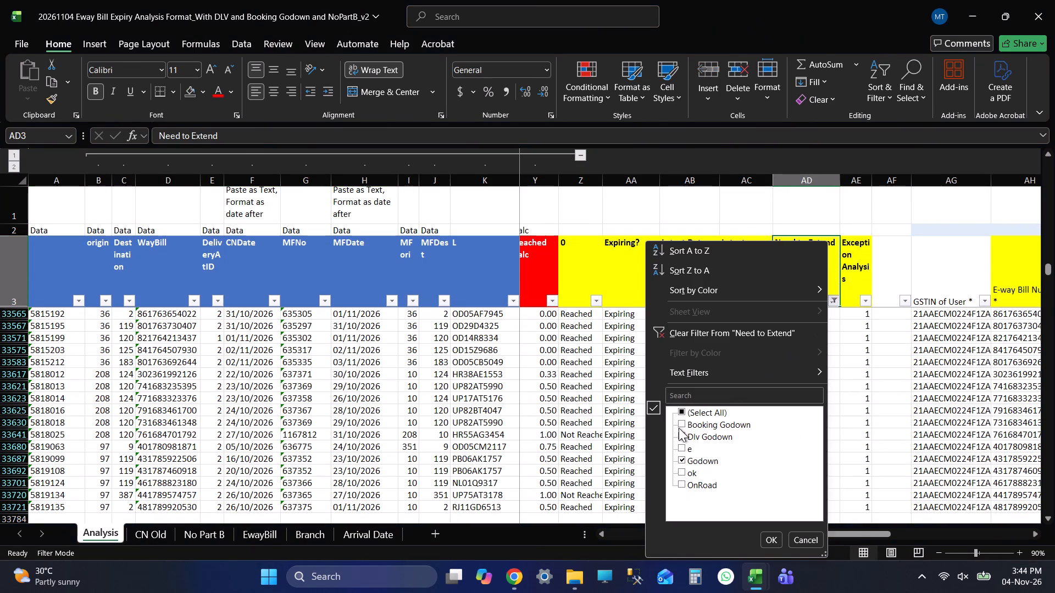
left_click(693, 411)
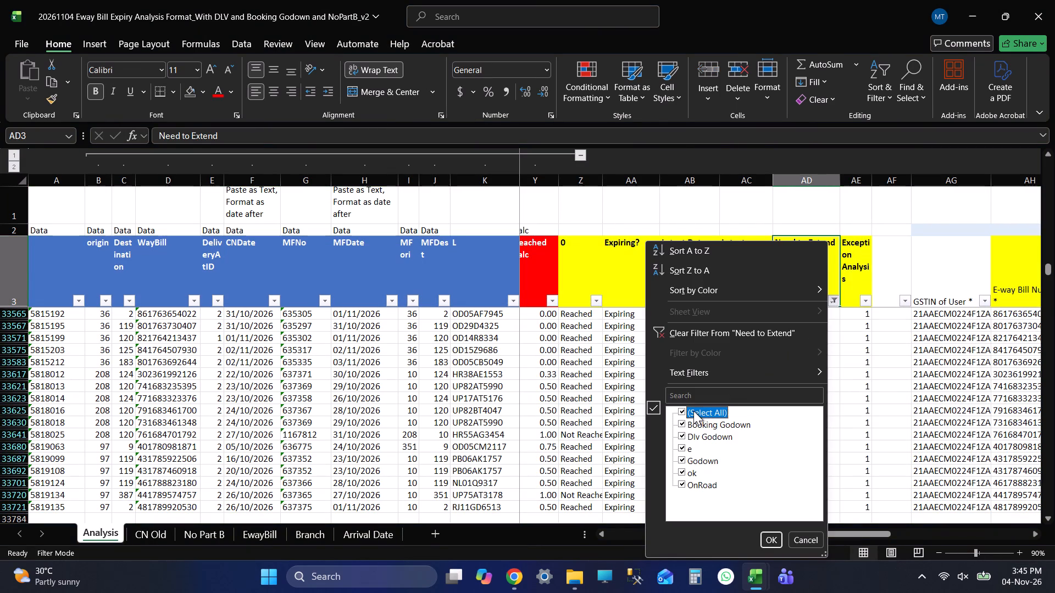
left_click(693, 411)
left_click(693, 411)
left_click(700, 479)
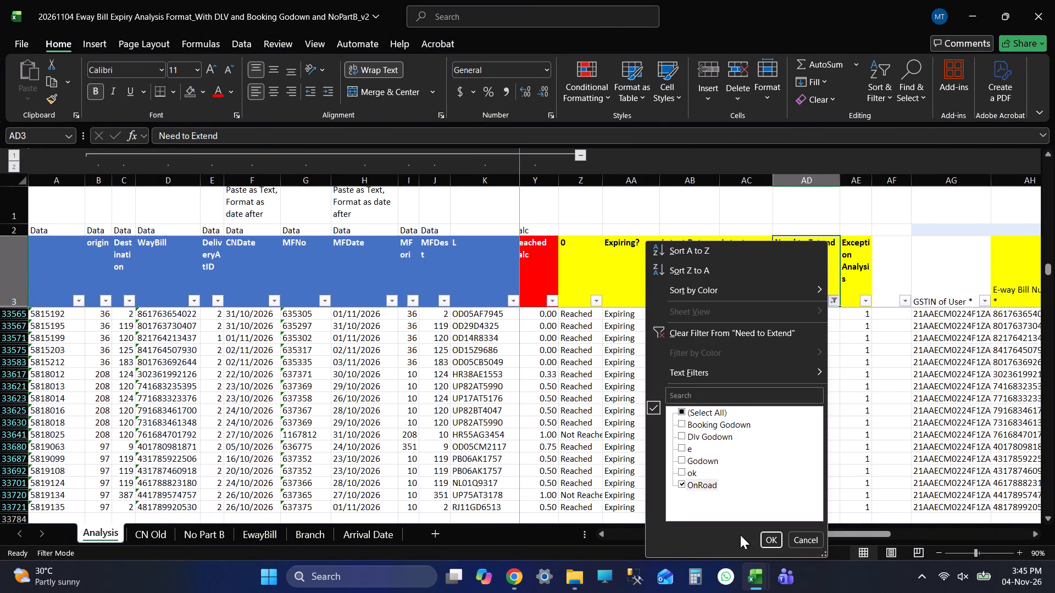
left_click(772, 534)
Switch to the ON ROAD sheet of the EXTENDED FILE 20261104 workbook and save the workbook.
key("alt+Tab")
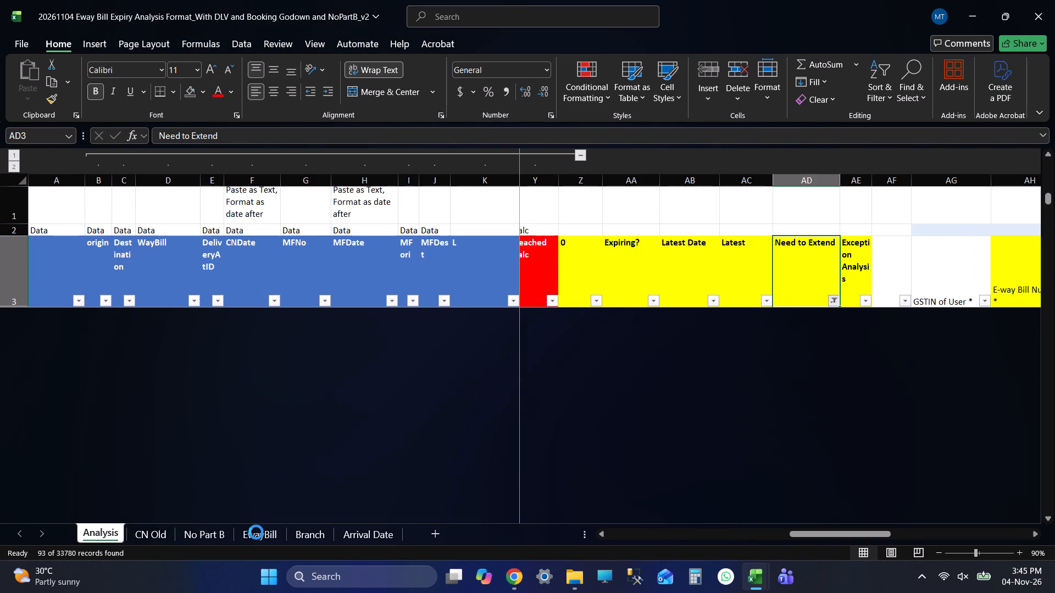
left_click(180, 538)
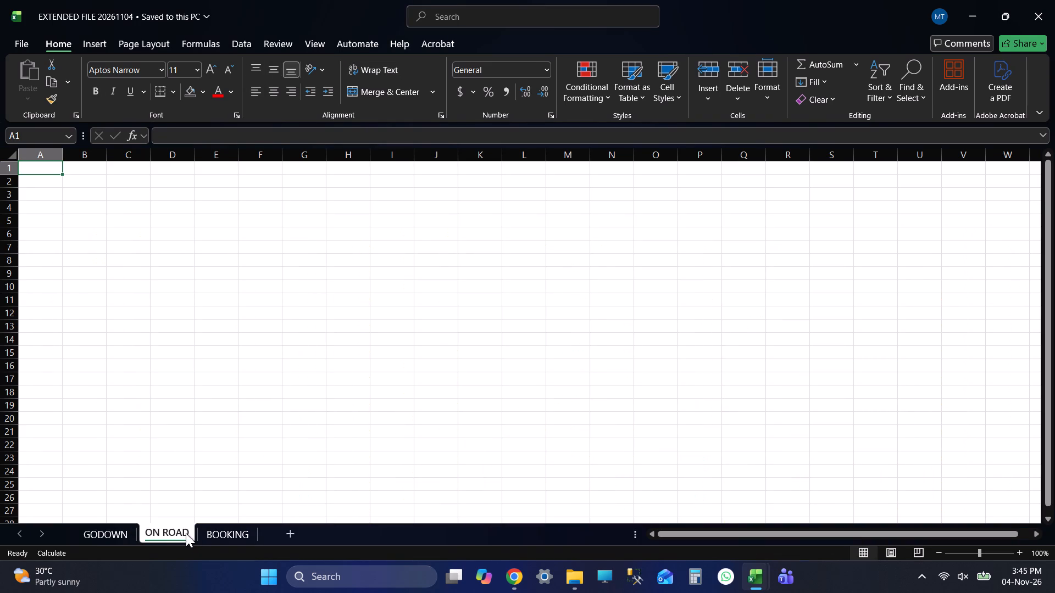
key("ctrl+s")
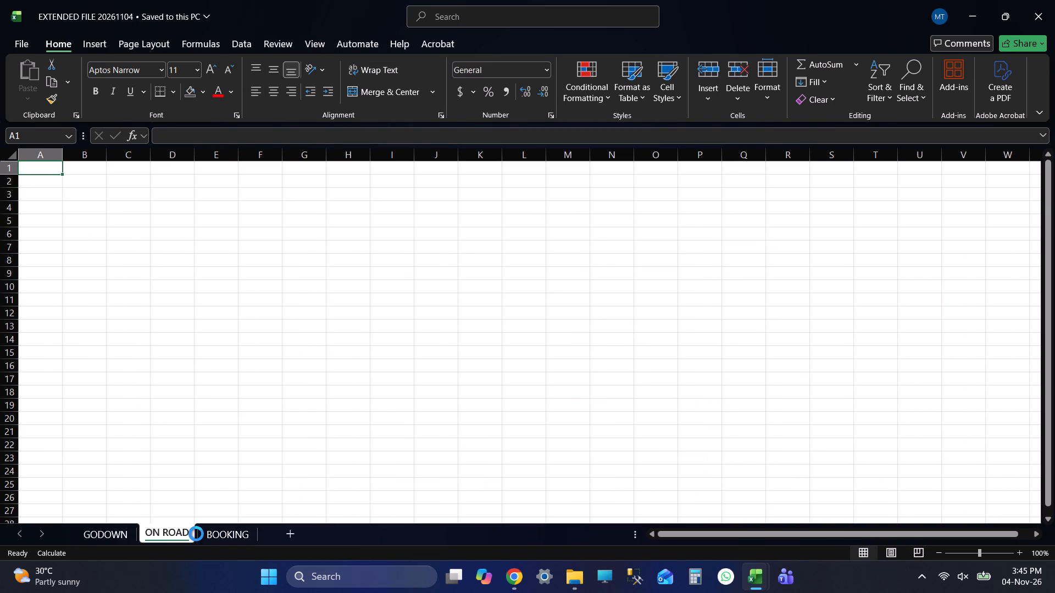